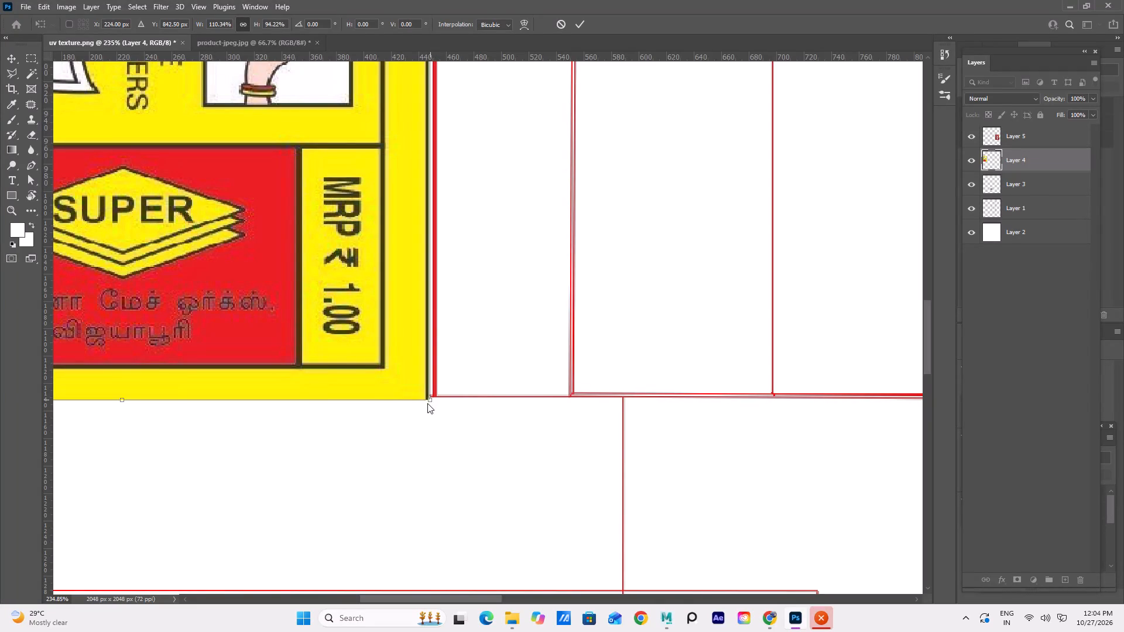
Stretch the yellow label's lower corner to its UV outline at about 111.6% width and 94.1% height, apply it, and select the honeycomb strip.
left_click(427, 403)
left_click_drag(430, 403, 436, 401, "shift")
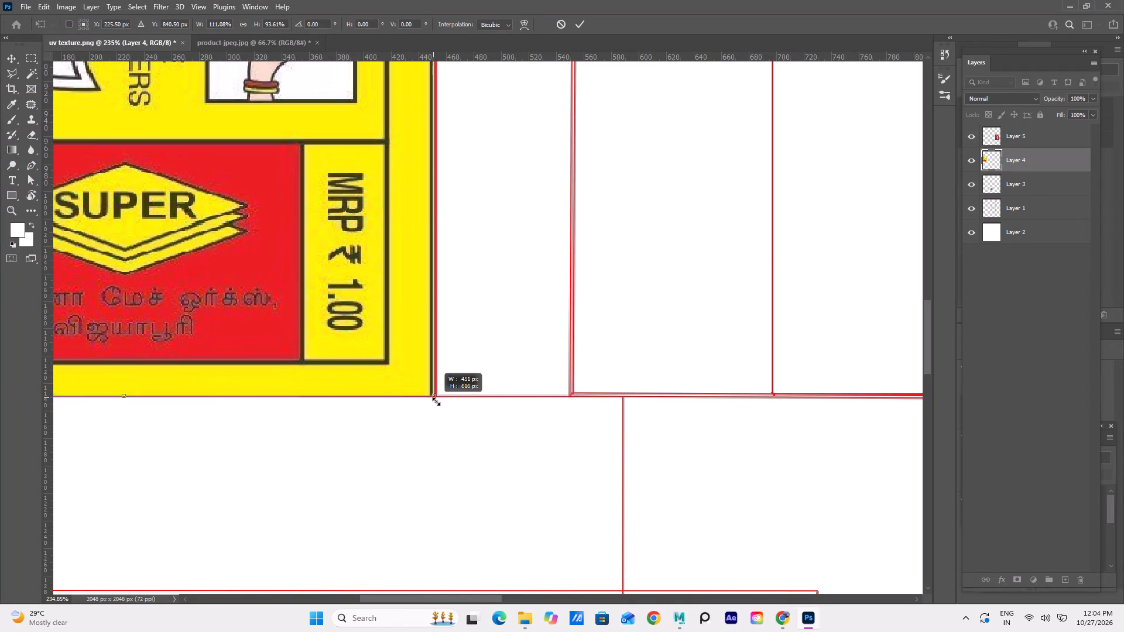
left_click_drag(436, 401, 436, 400, "shift")
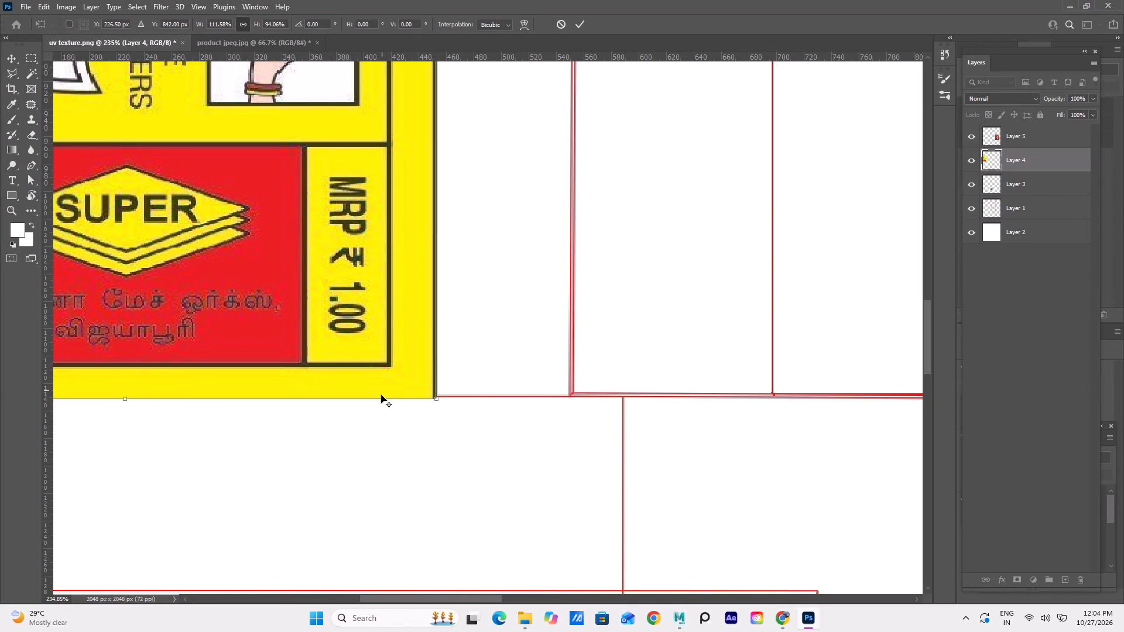
scroll(381, 404, "down", 20, "alt")
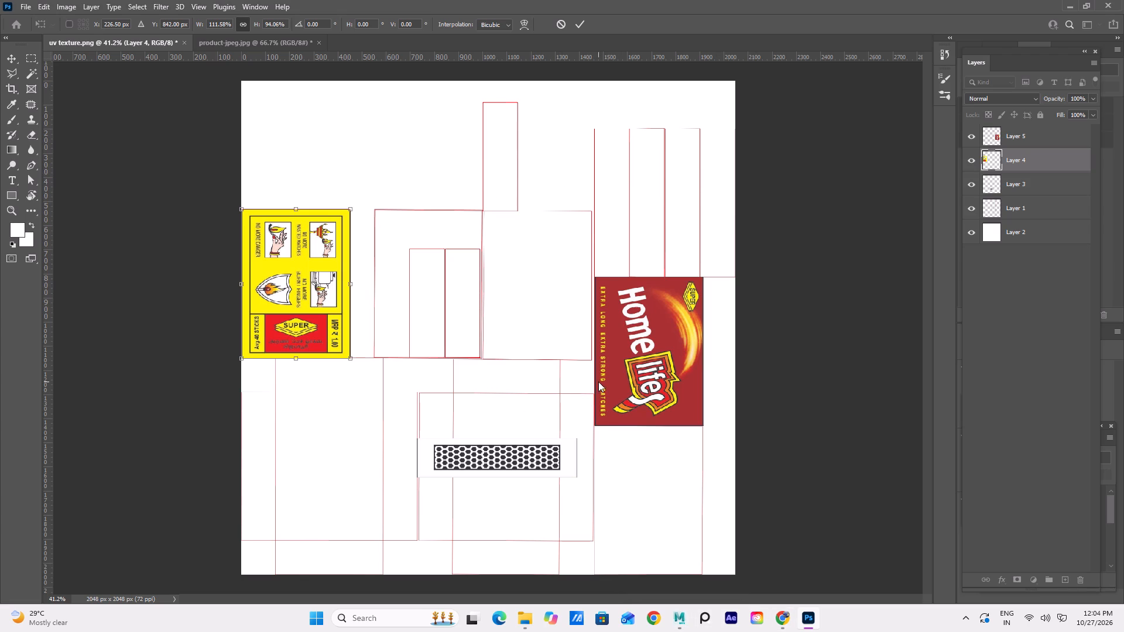
left_click(515, 449)
left_click(501, 454)
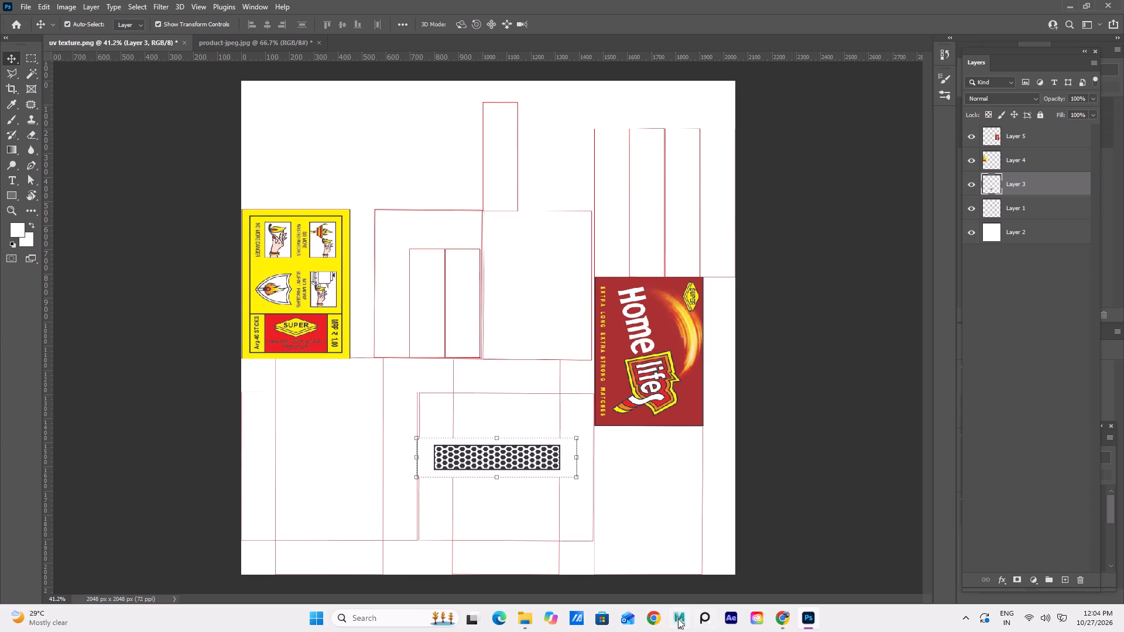
Switch to Maya and examine which UV shells the matchbox sleeve's side faces occupy.
left_click(667, 575)
left_click_drag(434, 300, 436, 301, "alt")
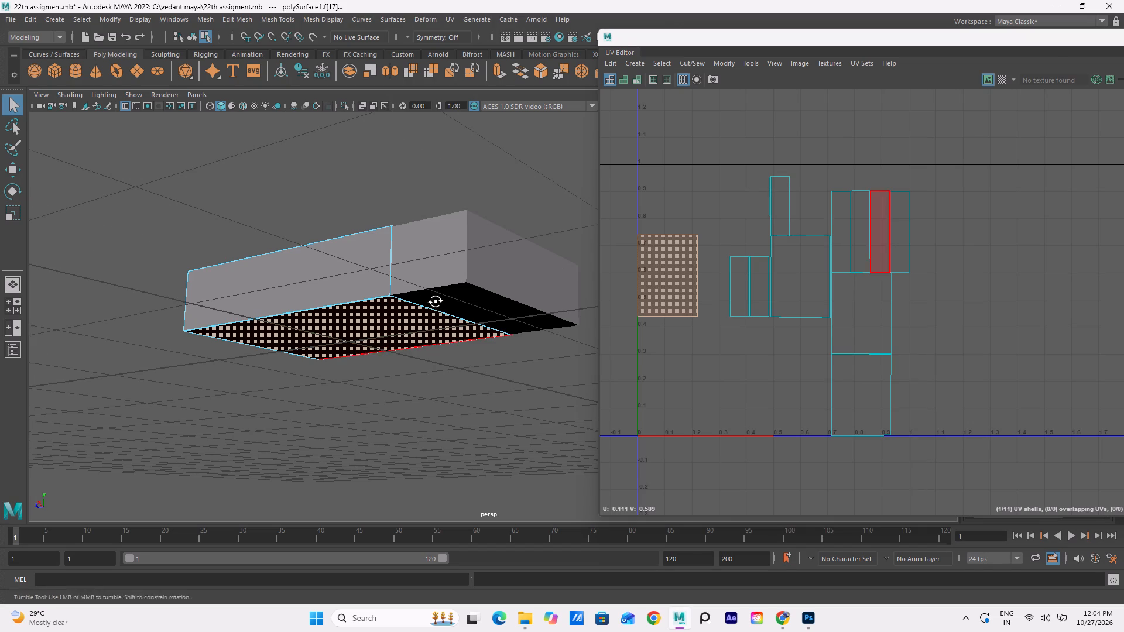
left_click_drag(436, 301, 443, 307, "alt")
left_click(335, 300)
left_click_drag(481, 296, 366, 293, "alt")
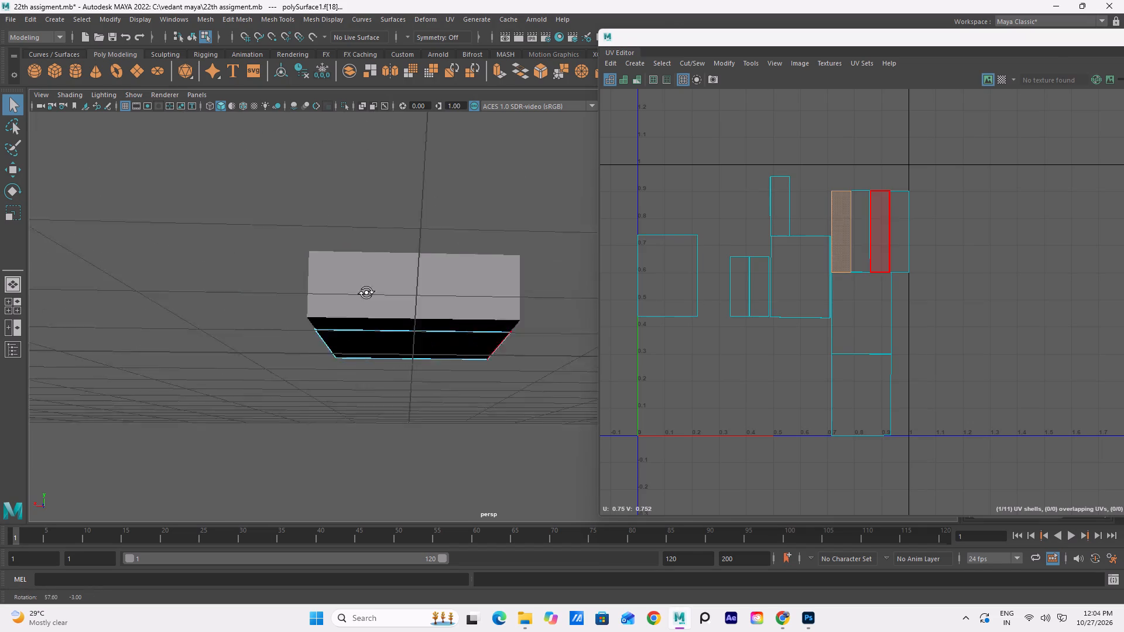
left_click_drag(366, 293, 328, 288, "alt")
left_click(544, 304)
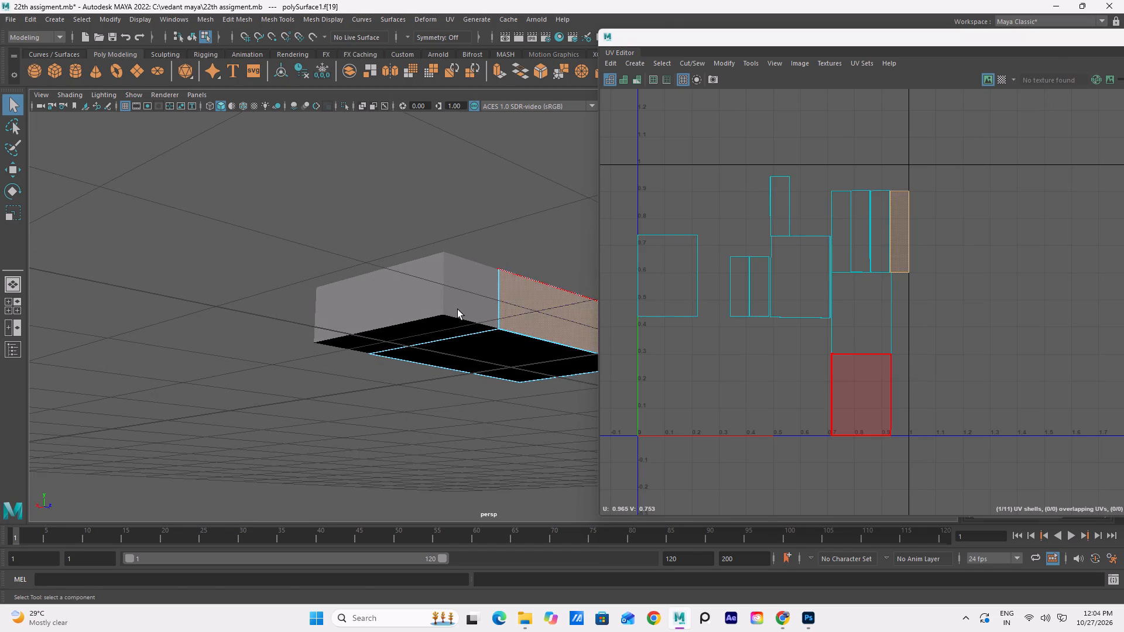
left_click_drag(455, 310, 498, 345, "alt")
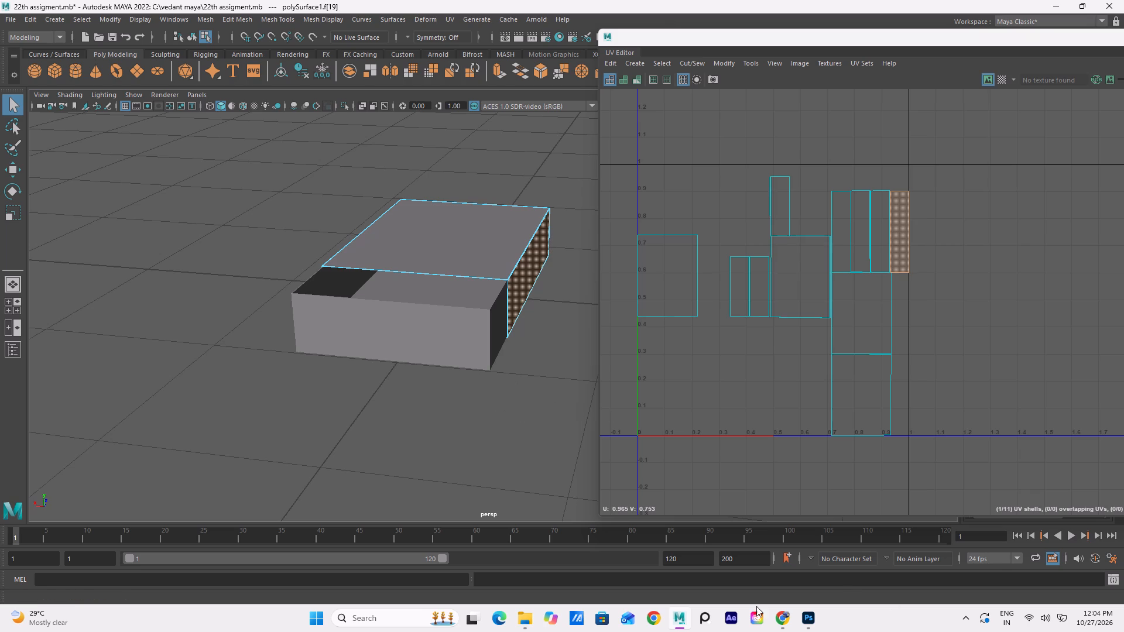
Return to Photoshop, rotate the honeycomb strip 90°, and move it to the first tall narrow UV outline above the red label.
left_click(804, 593)
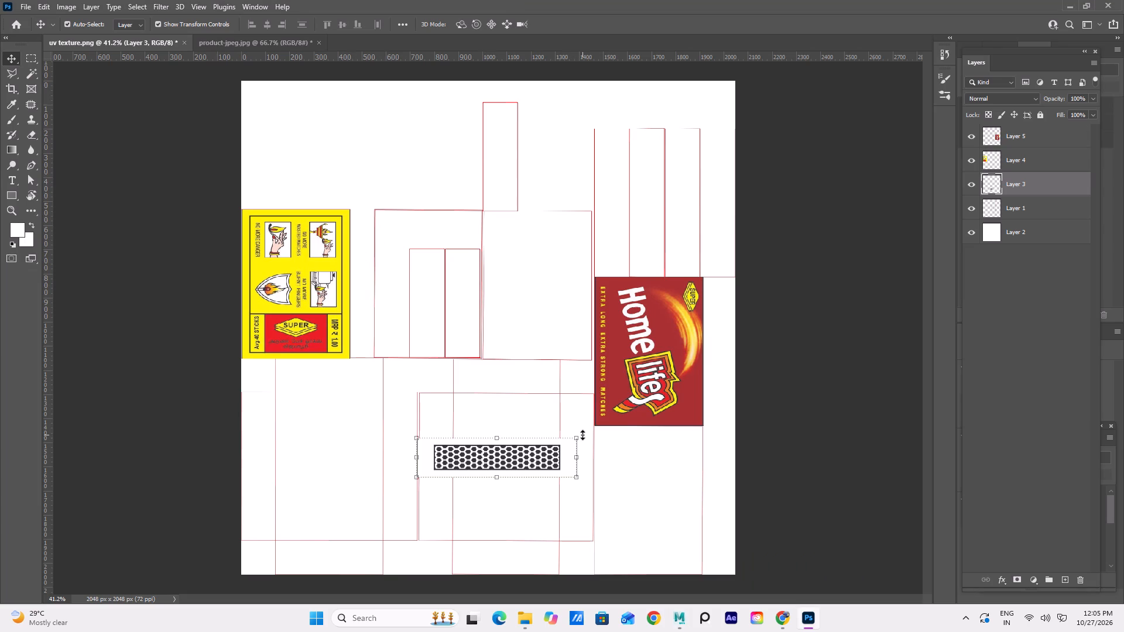
left_click_drag(581, 431, 583, 434, "shift")
left_click_drag(583, 434, 522, 531, "shift")
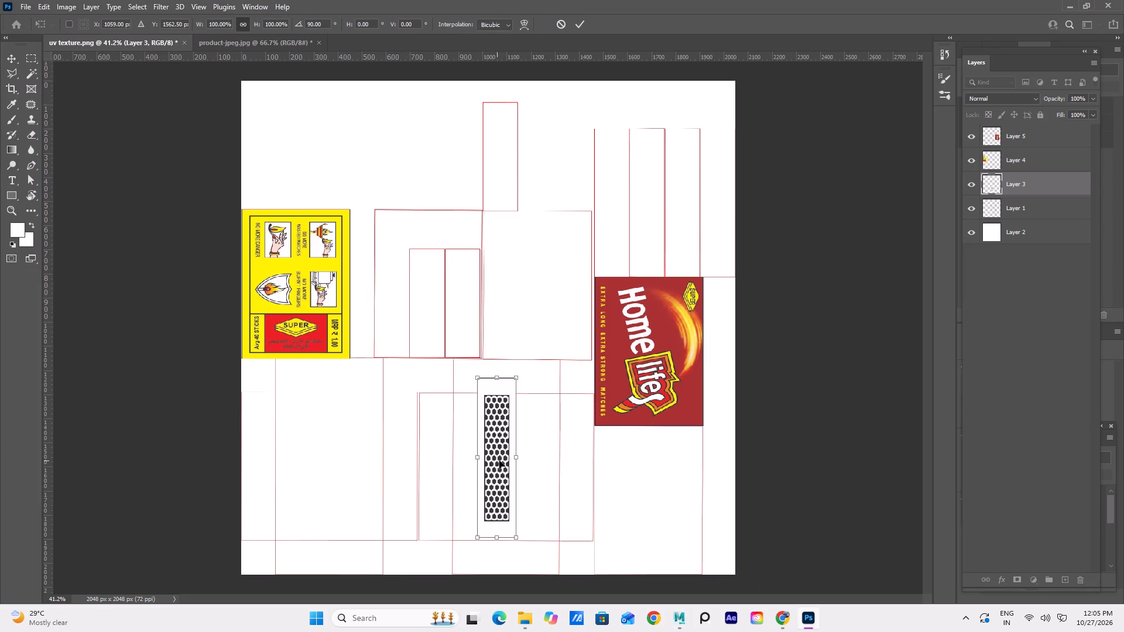
left_click_drag(501, 461, 615, 194)
Scale the honeycomb strip to about 87.3% to match the narrow outline's width, and set its lower end against the red label's top edge.
scroll(619, 211, "up", 10, "alt")
middle_click_drag(619, 219, 615, 311, "alt")
left_click_drag(654, 362, 615, 336)
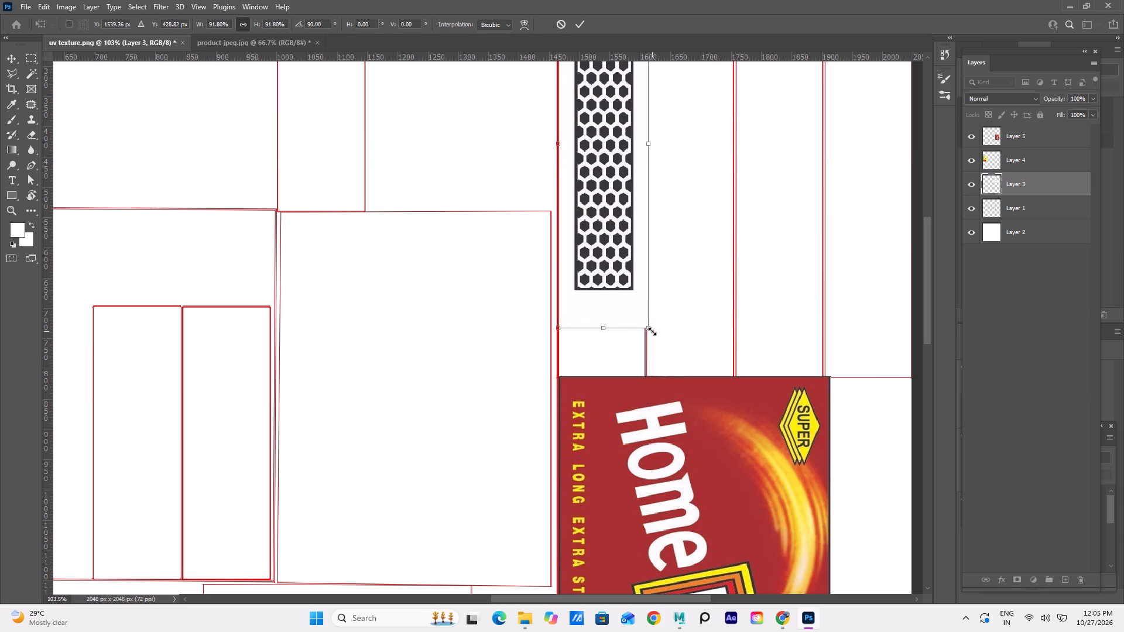
left_click_drag(652, 331, 630, 317)
middle_click_drag(609, 209, 609, 244, "alt")
left_click_drag(595, 198, 595, 235)
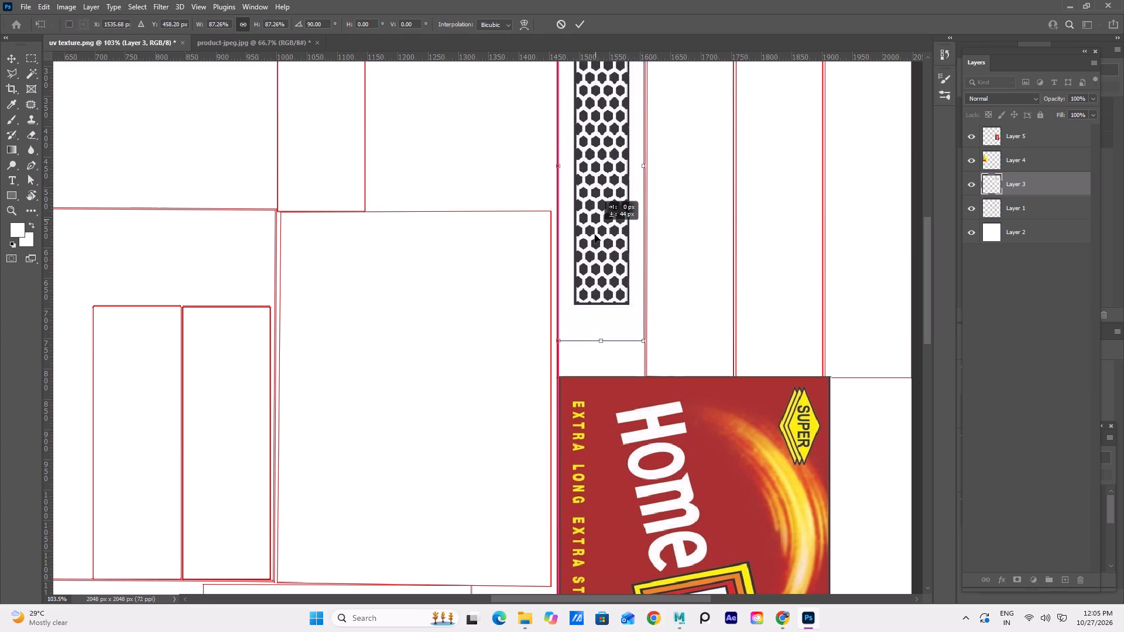
left_click_drag(595, 235, 595, 263)
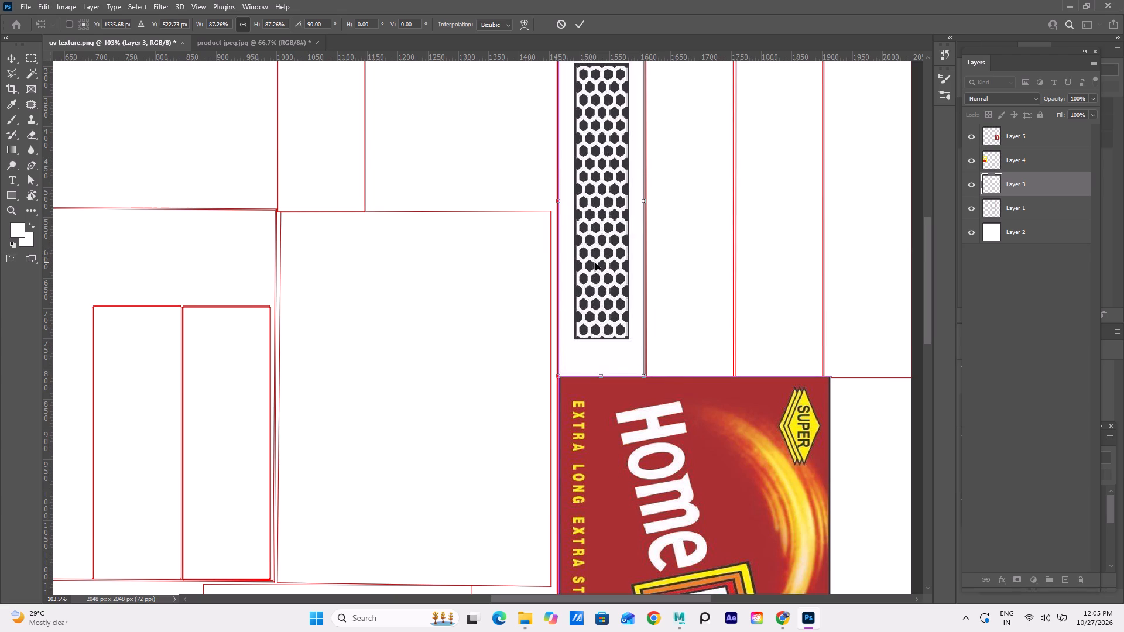
Enlarge the honeycomb strip proportionally to about 92.6% so its upper end reaches the top of the narrow UV outline.
middle_click_drag(602, 183, 596, 380, "alt")
scroll(596, 387, "up", 1, "alt")
key("space")
key("space")
key("space")
key("space")
key("space")
key("space")
key("space")
key("space")
key("space")
key("space")
key("space")
key("space")
key("space")
key("space")
key("space")
key("space")
key("space")
key("space")
key("space")
key("space")
left_click_drag(611, 154, 606, 511)
left_click_drag(597, 342, 597, 334)
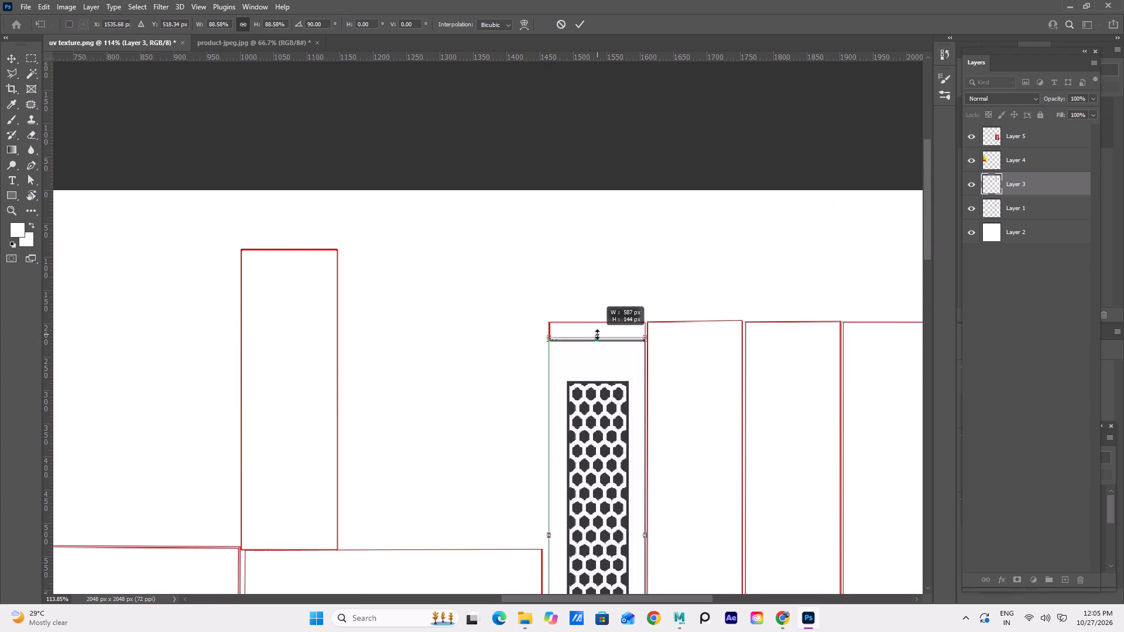
left_click_drag(597, 334, 597, 319)
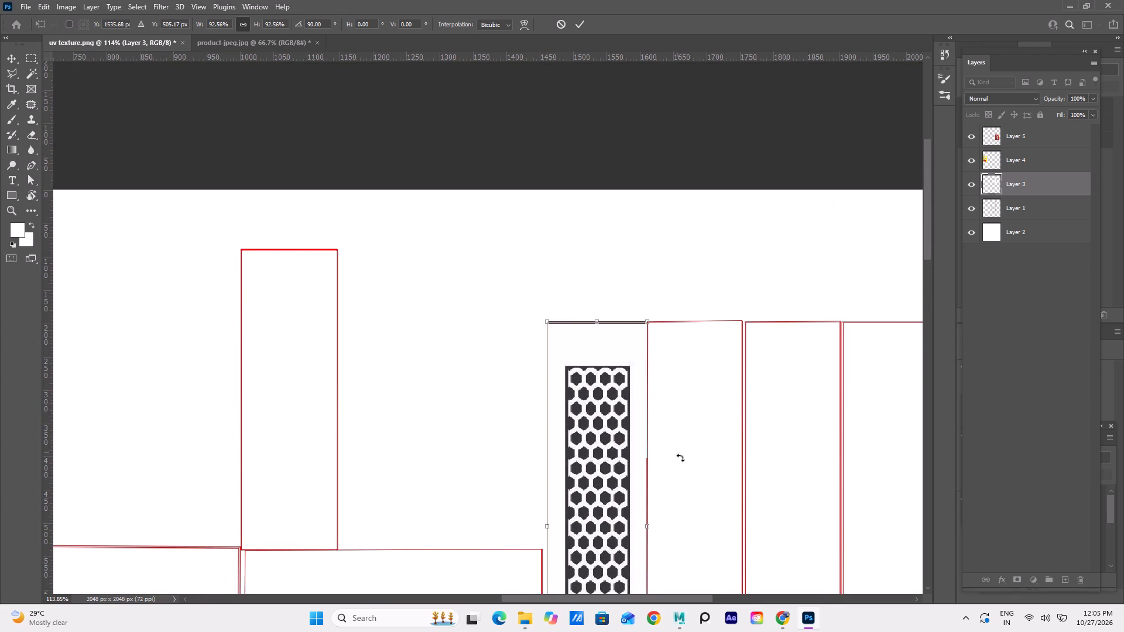
Reduce the honeycomb strip to about 91.4% from its right side to fit the outline's edge, and apply the transform.
middle_click_drag(695, 459, 675, 228, "alt")
key("space")
key("space")
key("space")
key("space")
key("space")
key("space")
key("space")
key("space")
key("space")
key("space")
key("space")
key("space")
key("space")
key("space")
key("space")
key("space")
key("space")
key("space")
key("space")
key("space")
left_click_drag(640, 467, 640, 391)
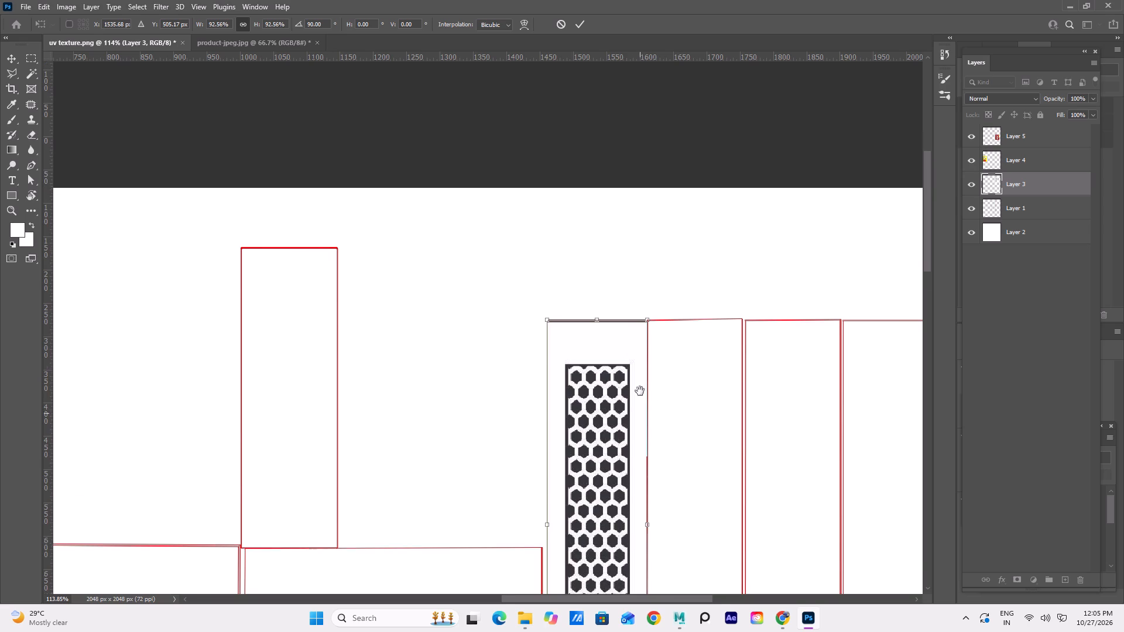
left_click_drag(640, 391, 624, 233)
scroll(608, 277, "up", 7)
scroll(601, 373, "up", 6)
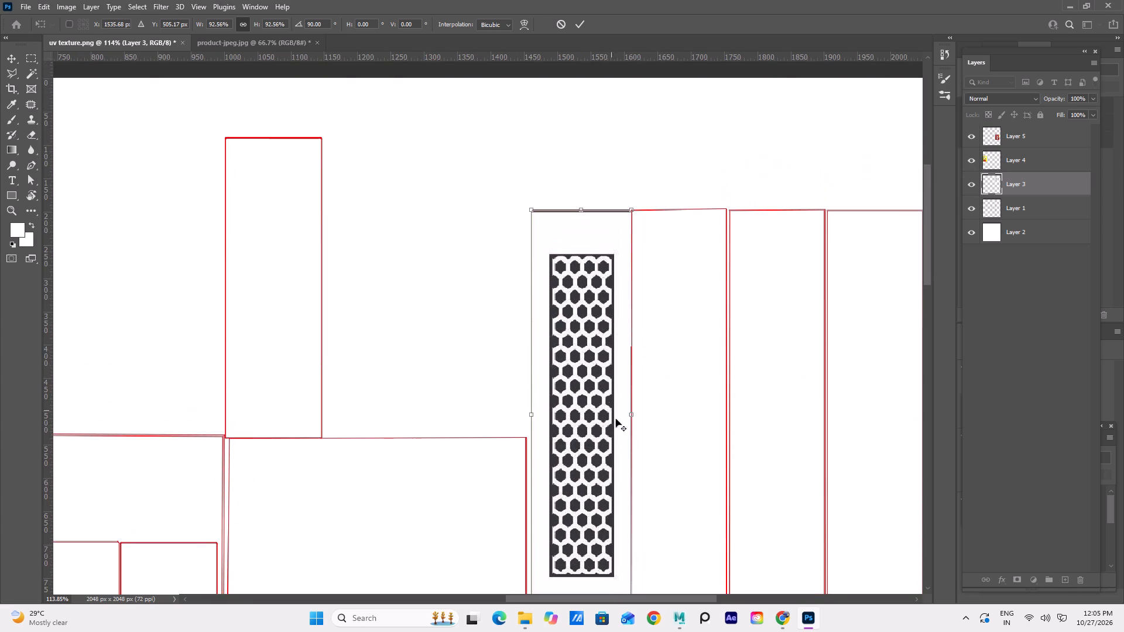
scroll(629, 441, "up", 10, "alt")
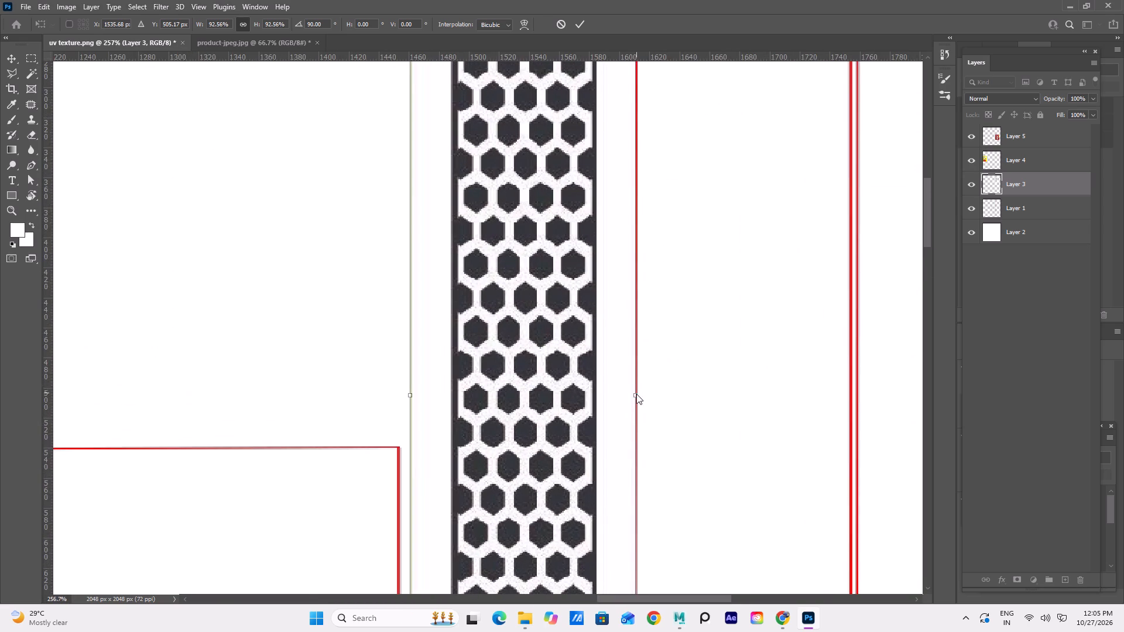
left_click(636, 394)
left_click(636, 394)
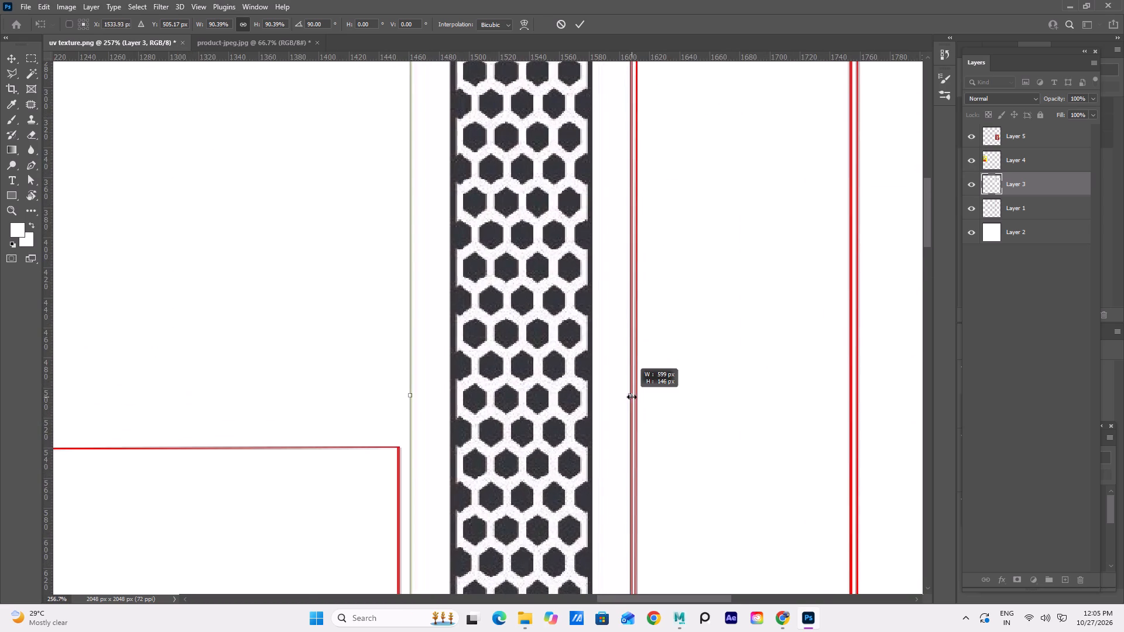
scroll(650, 387, "down", 4)
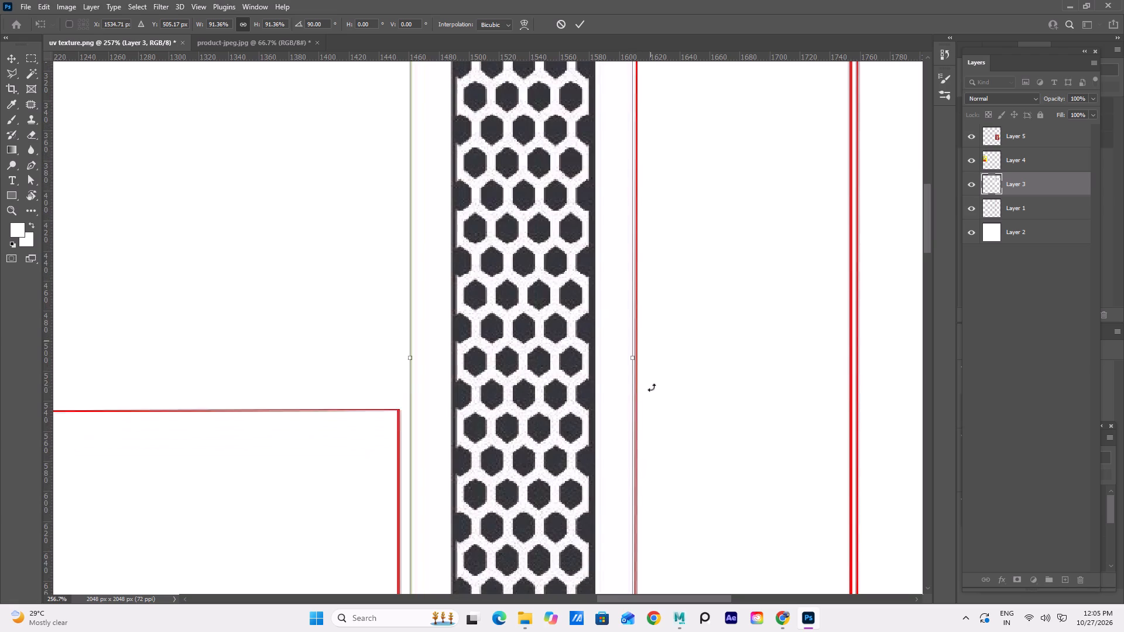
left_click(577, 20)
Fit the honeycomb strip's top and left edges to the UV outline, at about 101.4% width and 100.8% height.
scroll(618, 253, "down", 5)
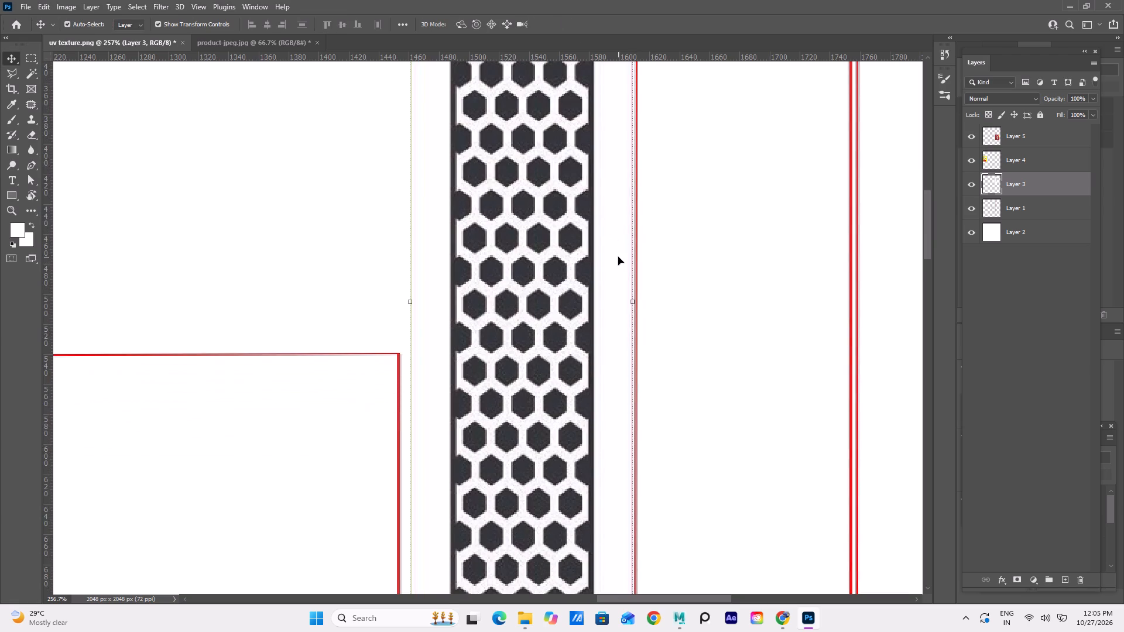
scroll(486, 249, "down", 11, "alt")
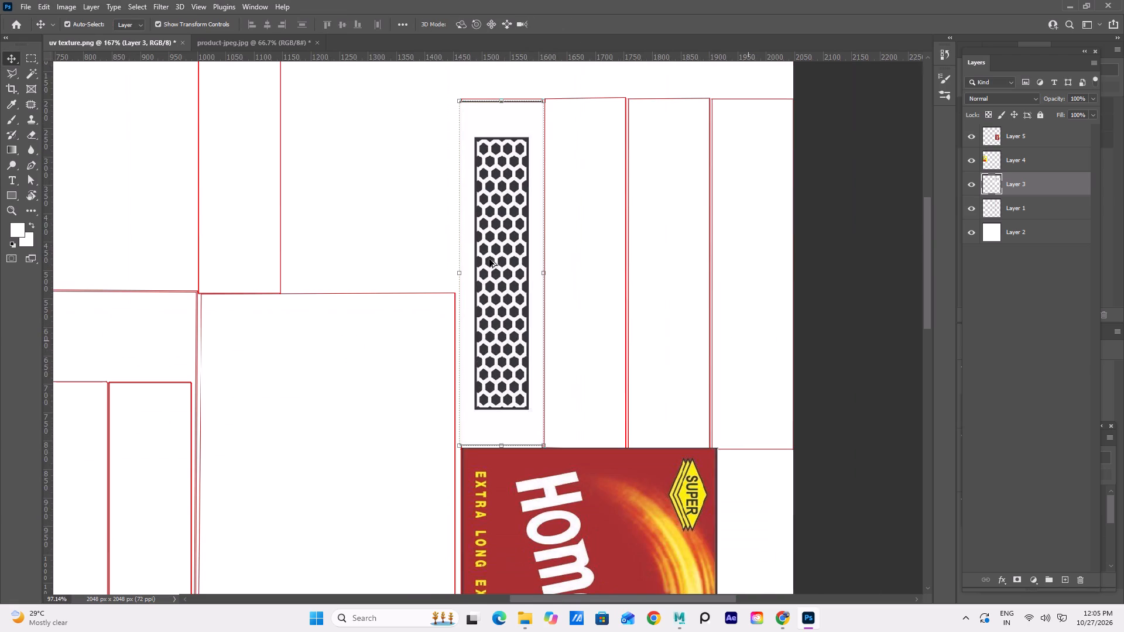
scroll(478, 92, "up", 10, "alt")
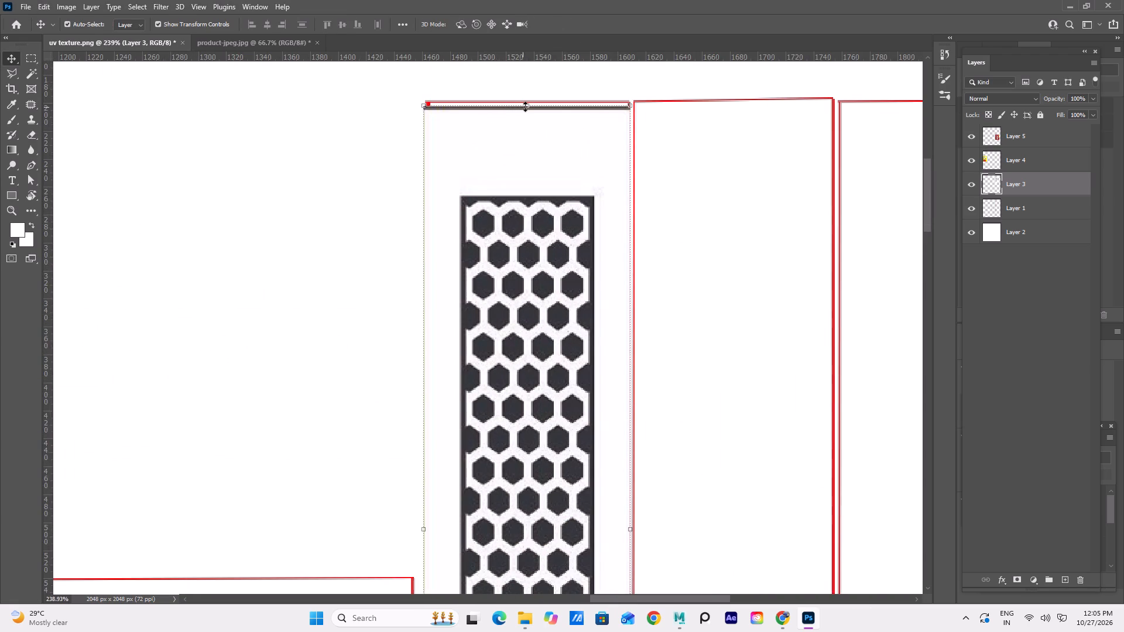
left_click_drag(527, 107, 528, 103)
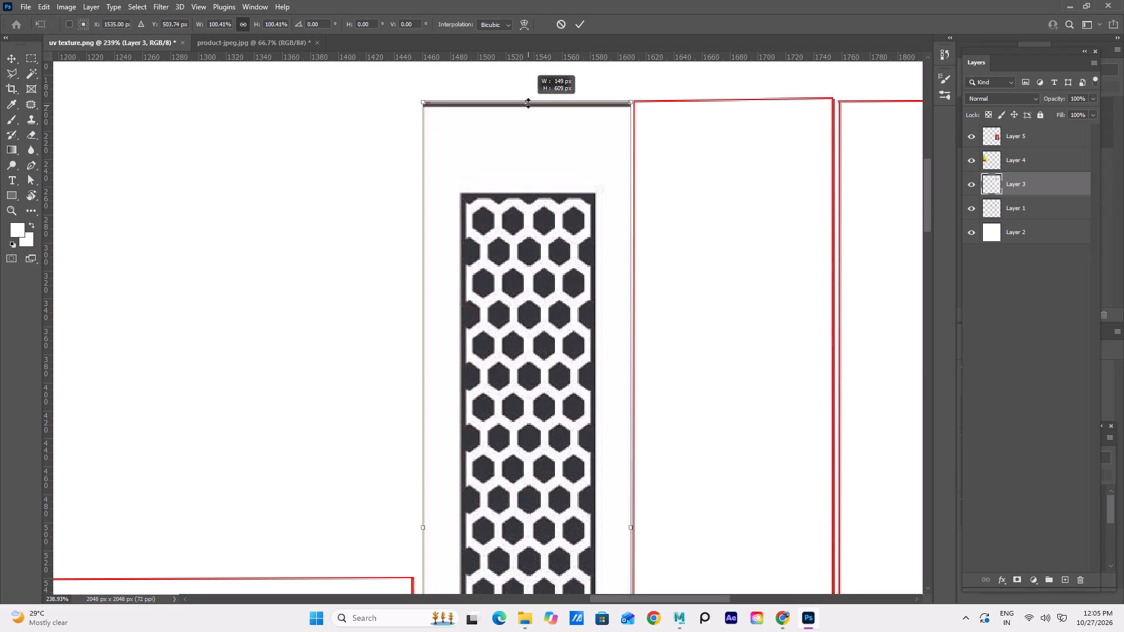
left_click_drag(528, 103, 528, 99)
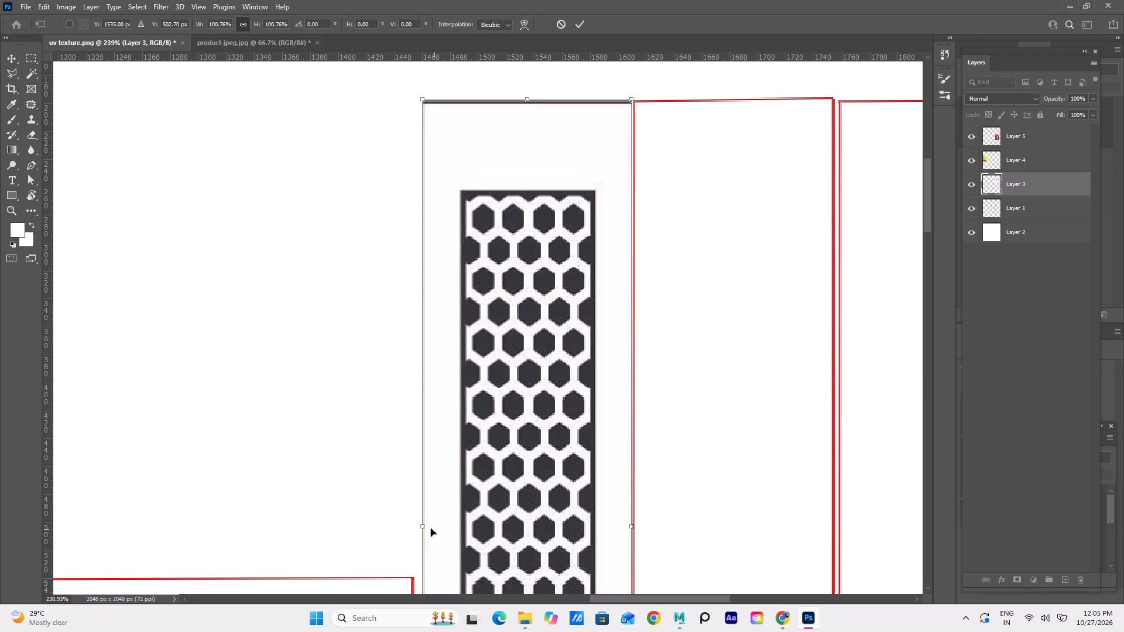
left_click(420, 524)
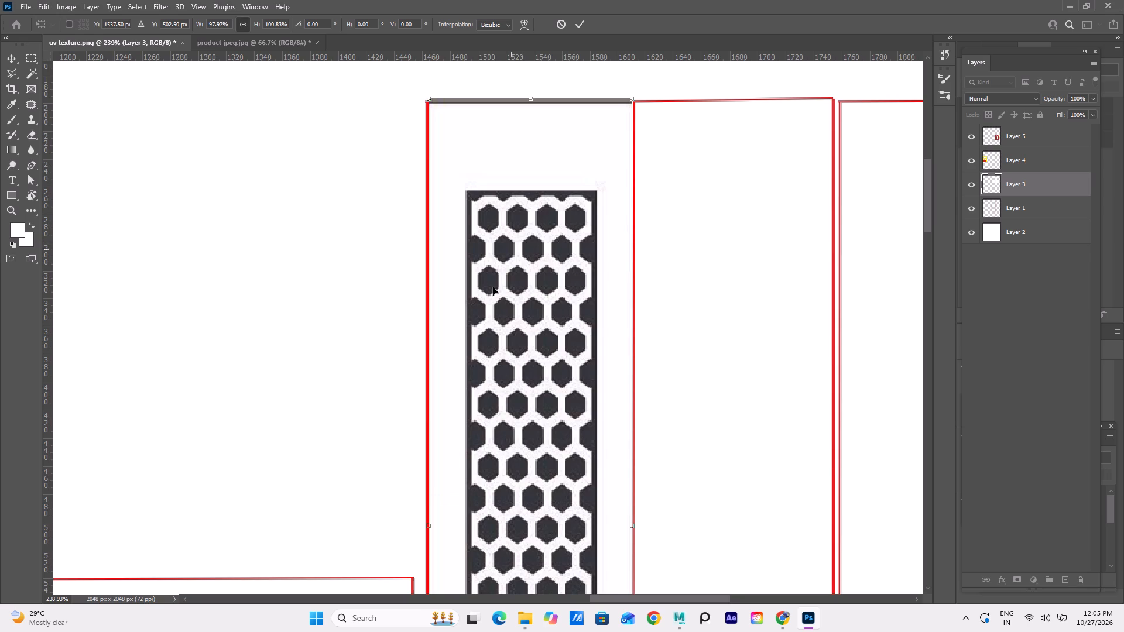
left_click_drag(431, 528, 427, 527, "shift")
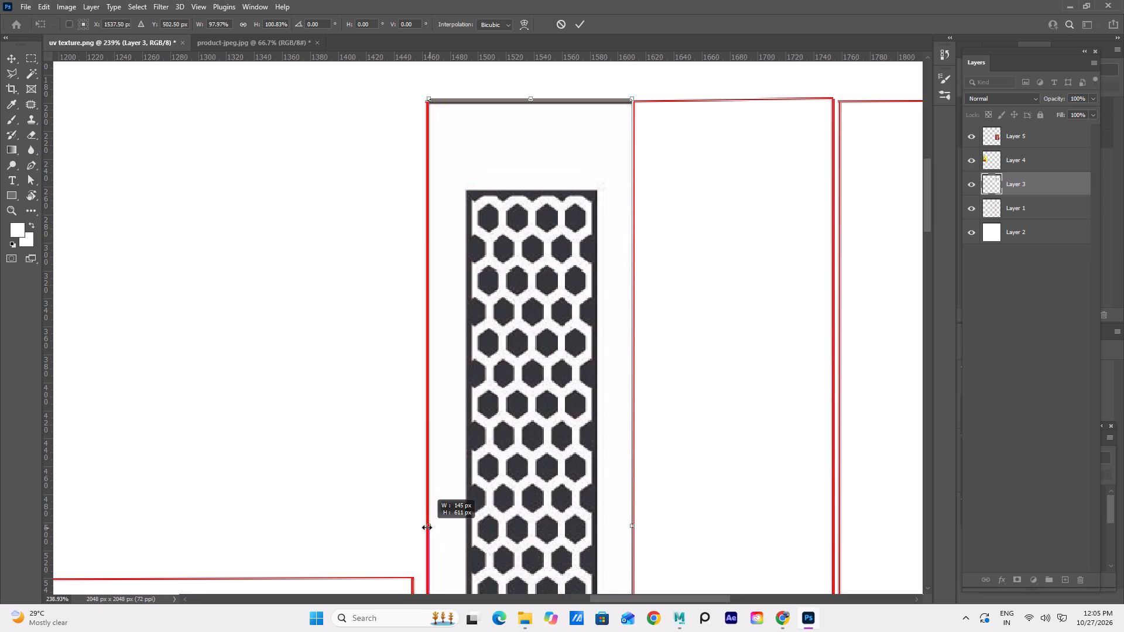
left_click_drag(427, 527, 425, 523, "shift")
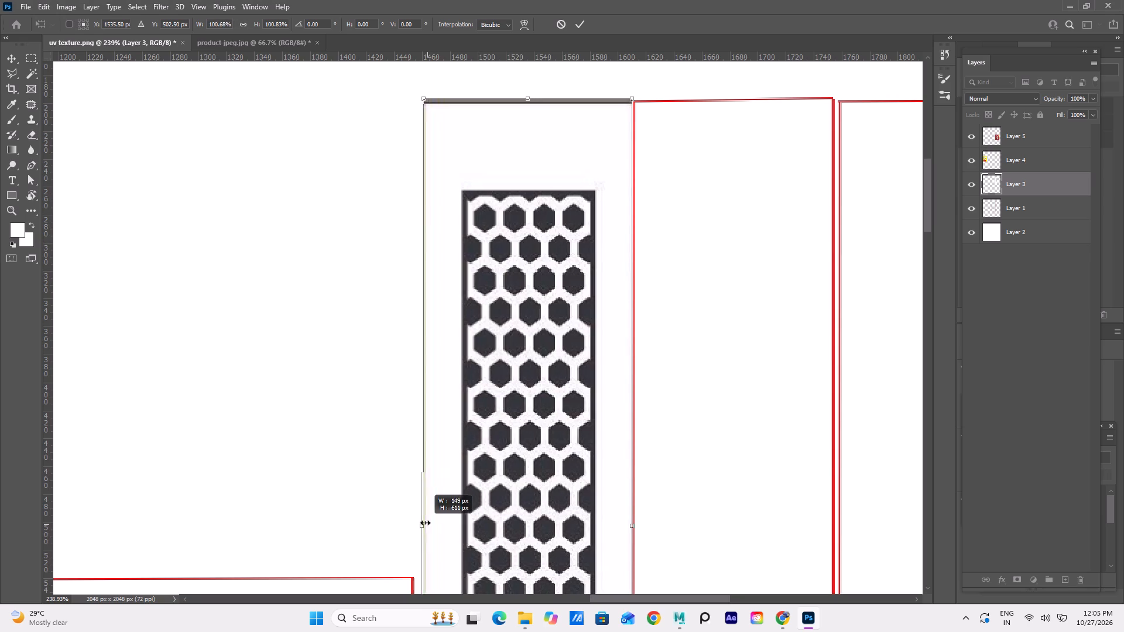
left_click_drag(425, 523, 425, 520, "shift")
Stretch the honeycomb strip's lower edge down to the red label's top edge, at about 102.2% height, and apply the transform.
scroll(586, 394, "down", 4)
scroll(591, 274, "down", 7)
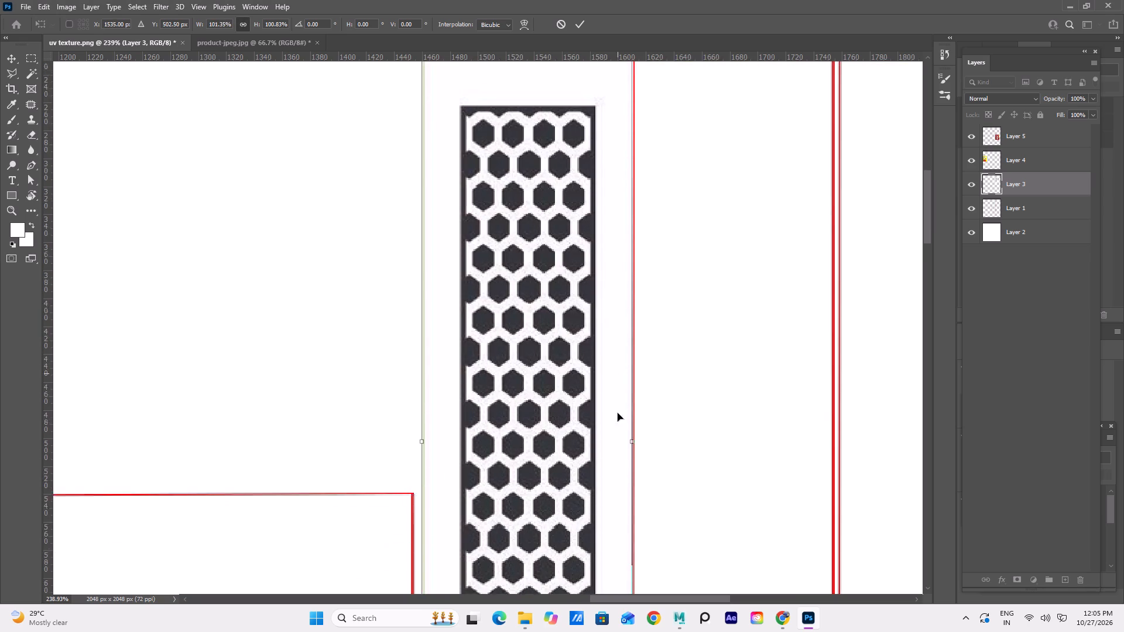
scroll(618, 413, "down", 7)
scroll(615, 448, "up", 1)
scroll(615, 449, "down", 17)
scroll(601, 485, "up", 1)
scroll(601, 485, "down", 15)
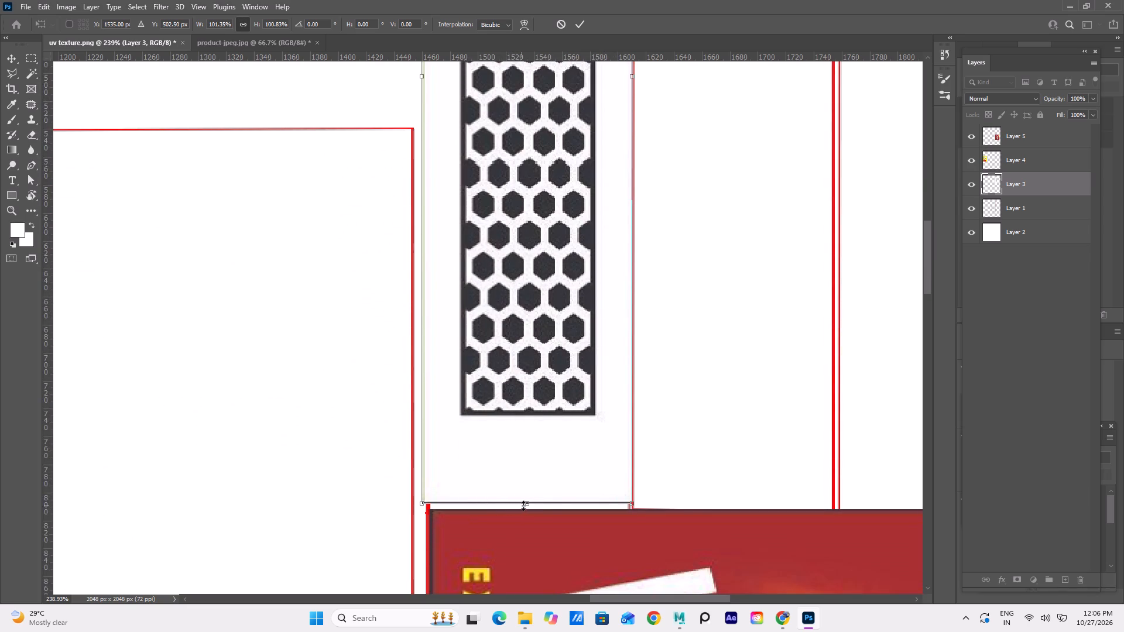
left_click_drag(528, 503, 536, 514, "shift")
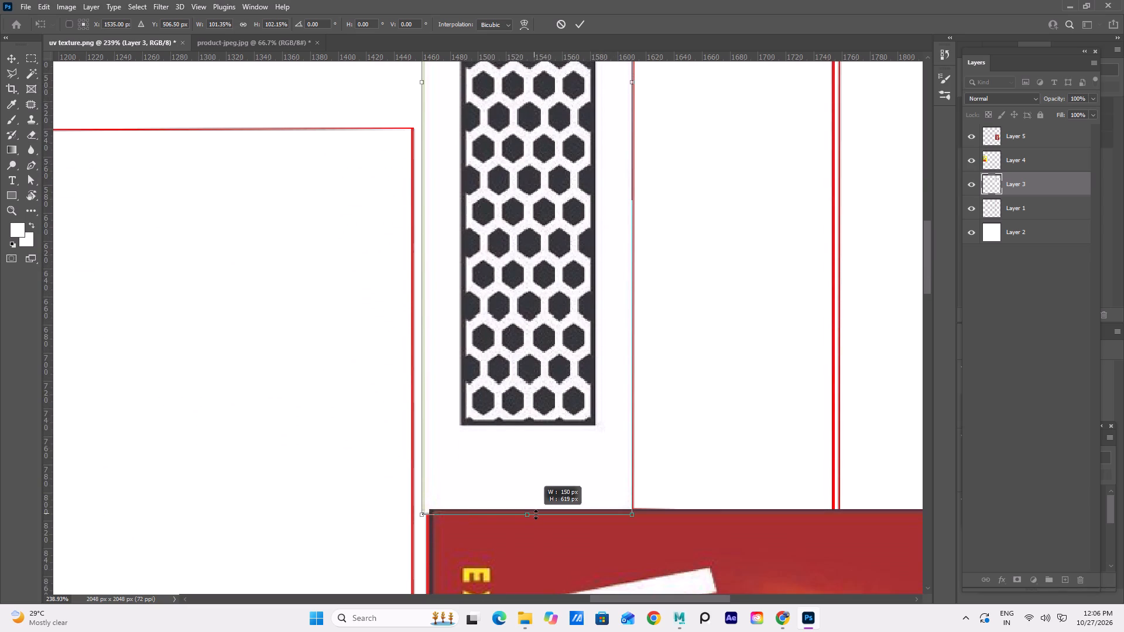
left_click_drag(536, 514, 537, 507, "shift")
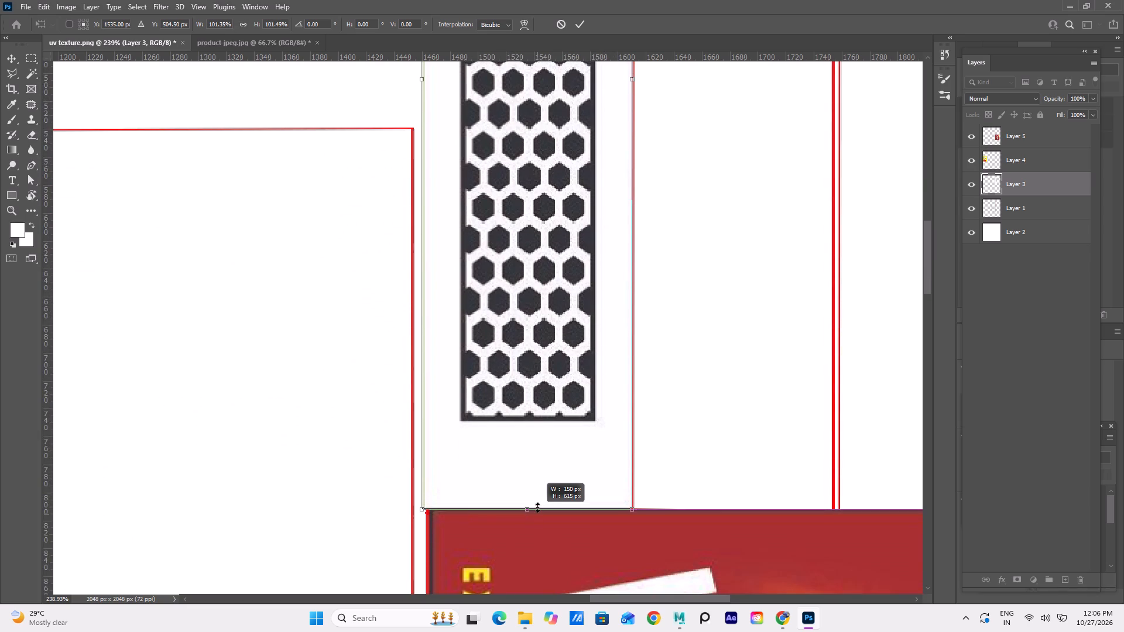
left_click_drag(537, 507, 539, 509, "shift")
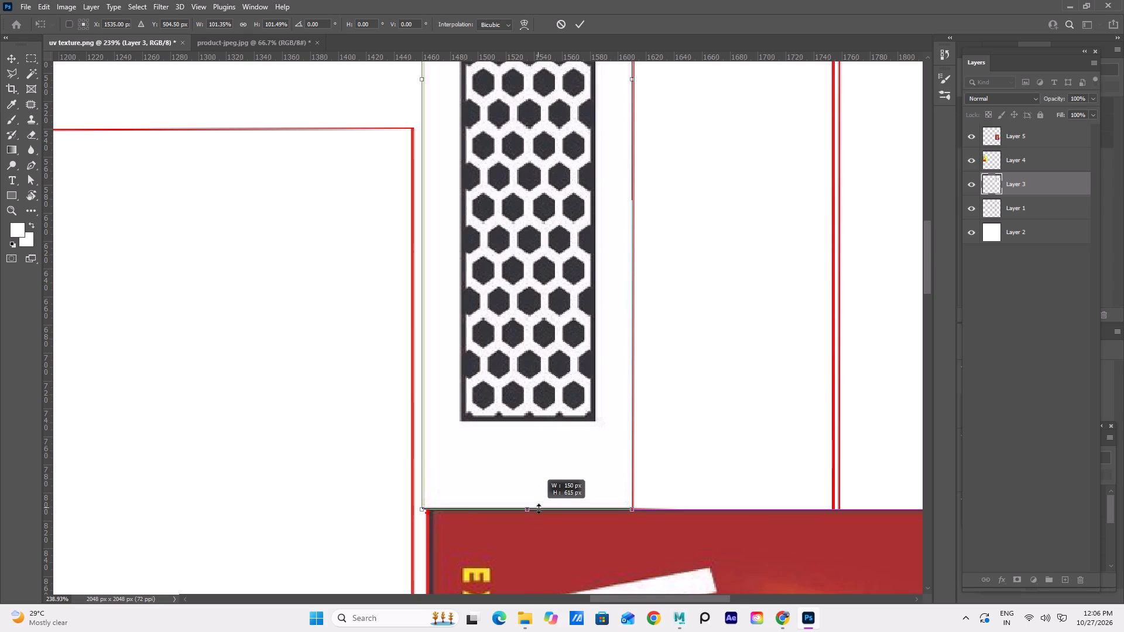
left_click_drag(539, 509, 540, 513, "shift")
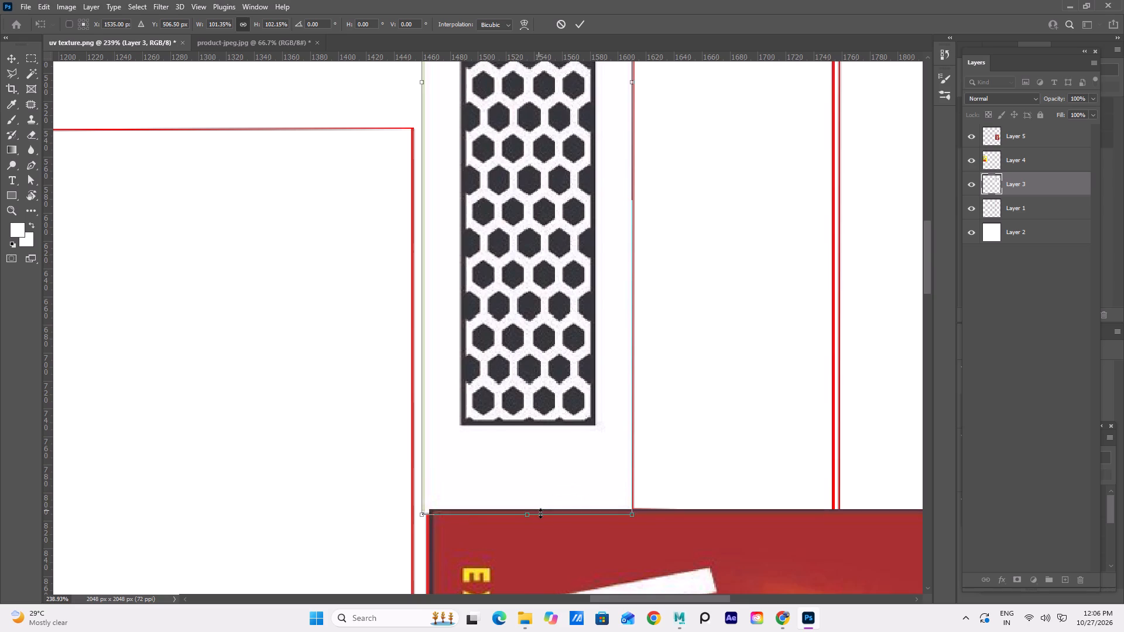
left_click(577, 22)
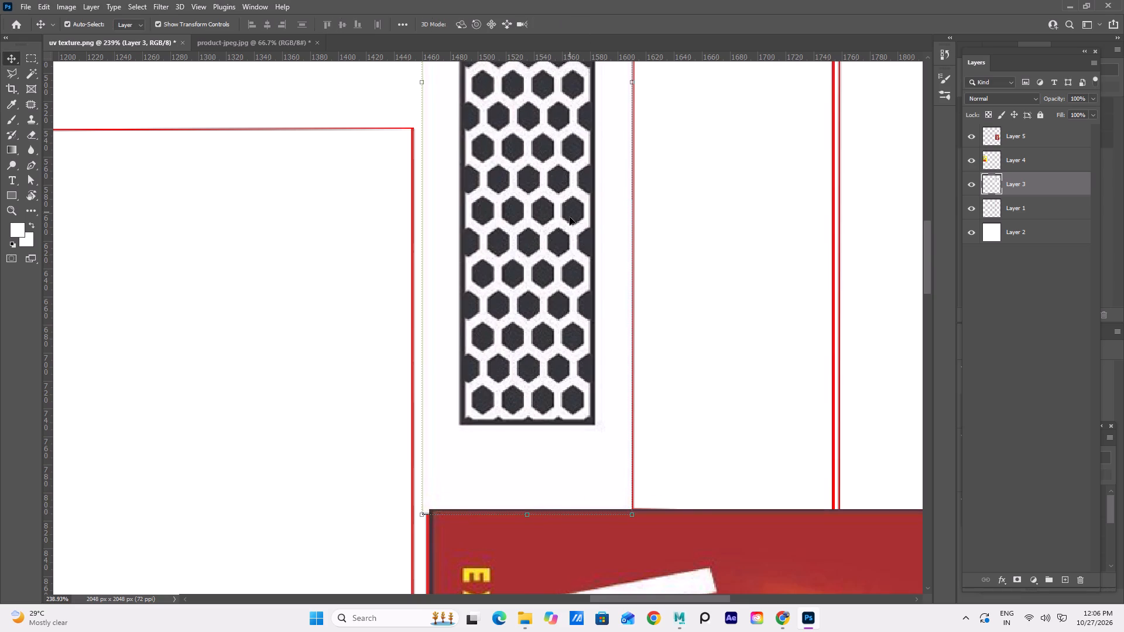
Duplicate the honeycomb strip and place the copy over the last narrow UV outline at the canvas's right edge.
scroll(570, 226, "down", 5)
scroll(570, 236, "down", 6, "alt")
key("space")
key("space")
key("space")
key("space")
key("space")
key("space")
key("space")
key("space")
key("space")
key("space")
key("space")
key("space")
key("space")
key("space")
key("space")
key("space")
key("space")
key("space")
key("space")
key("space")
middle_click_drag(574, 160, 519, 361)
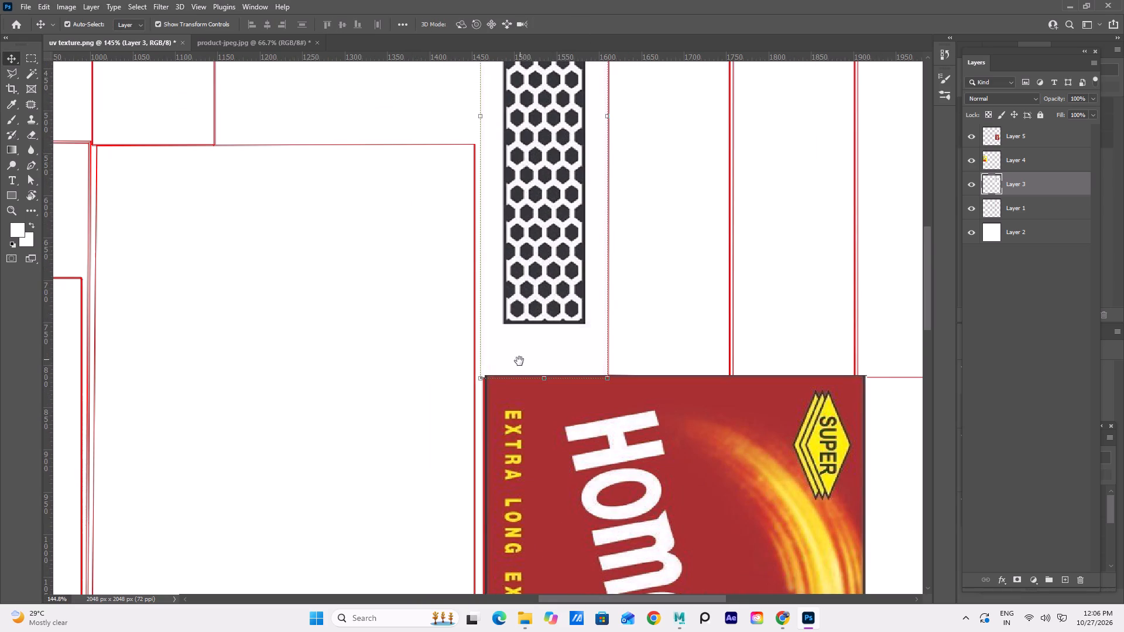
middle_click_drag(519, 361, 516, 358)
left_click_drag(533, 179, 482, 369)
scroll(530, 299, "down", 5)
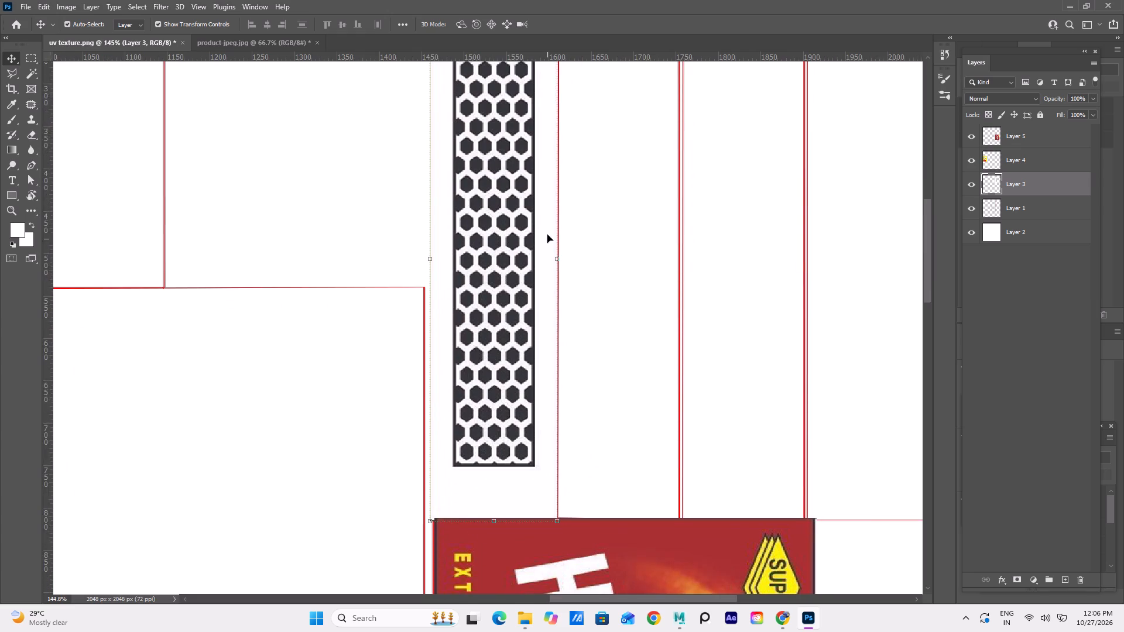
scroll(547, 234, "down", 5)
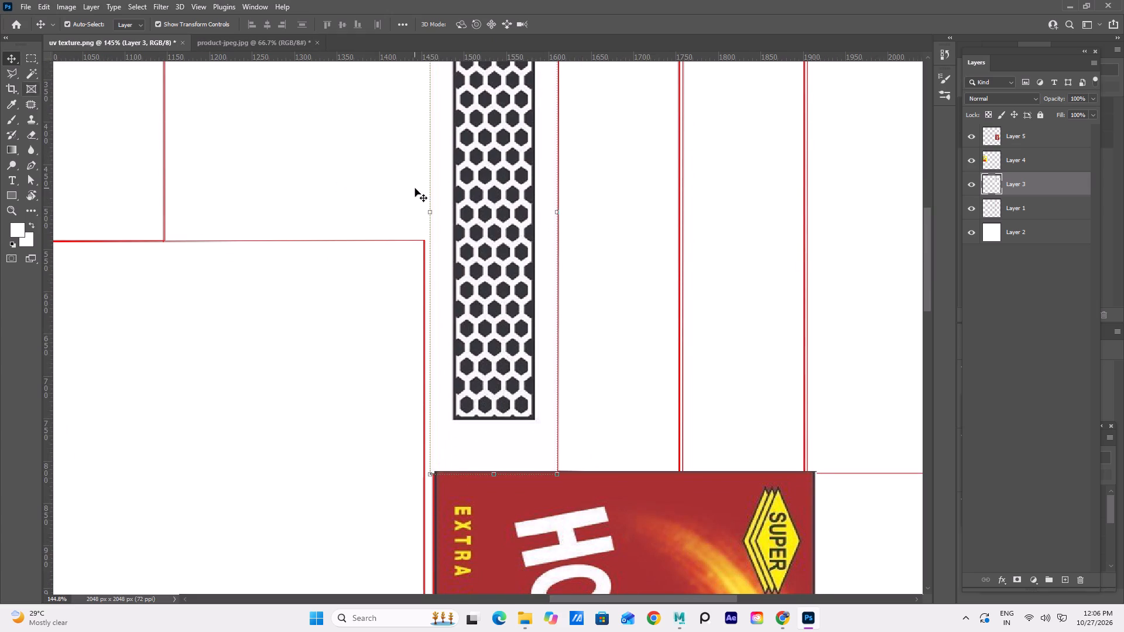
scroll(508, 243, "down", 5, "alt")
key("space")
key("space")
key("space")
key("space")
key("space")
key("space")
key("space")
key("space")
key("space")
key("space")
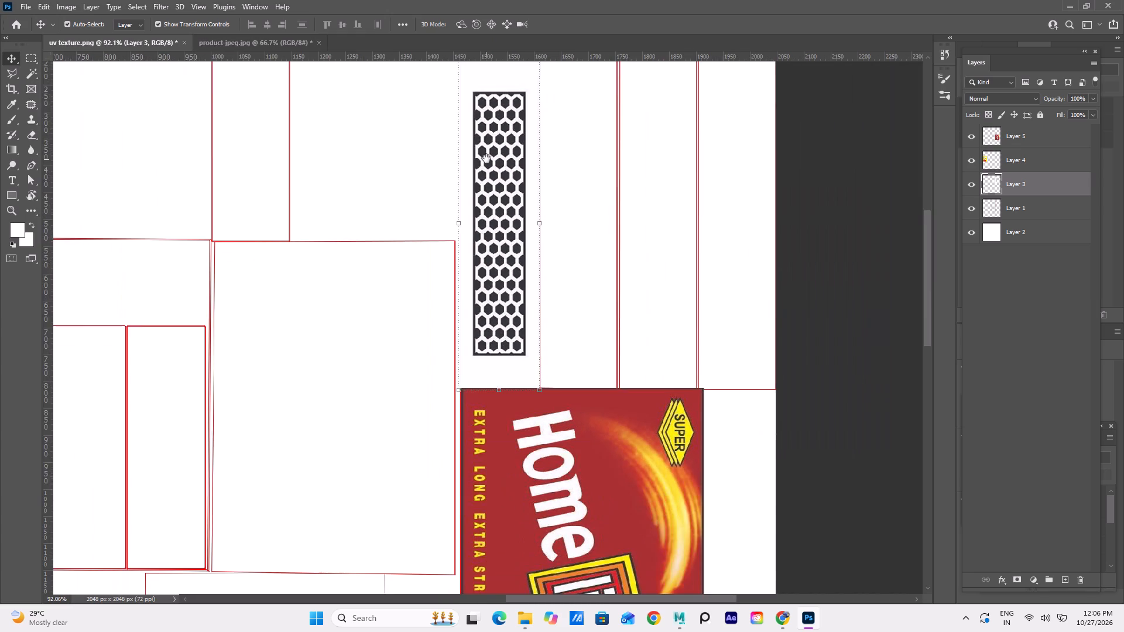
left_click_drag(487, 159, 456, 247)
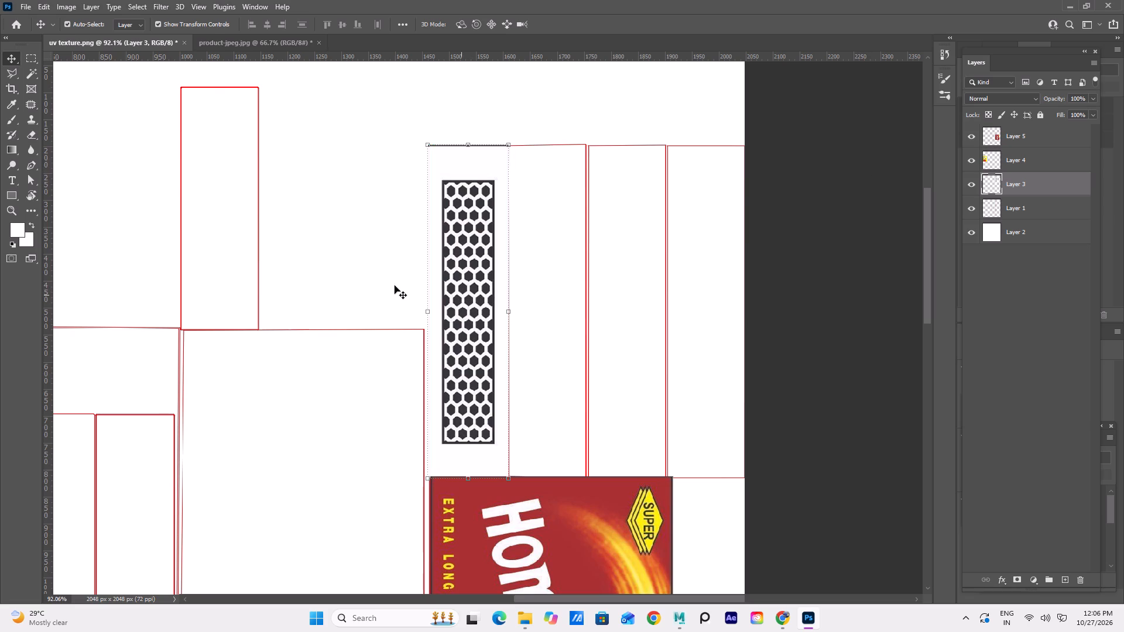
left_click(18, 54)
left_click(10, 57)
left_click_drag(10, 57, 22, 57)
left_click(10, 64)
left_click_drag(460, 270, 646, 270, "alt")
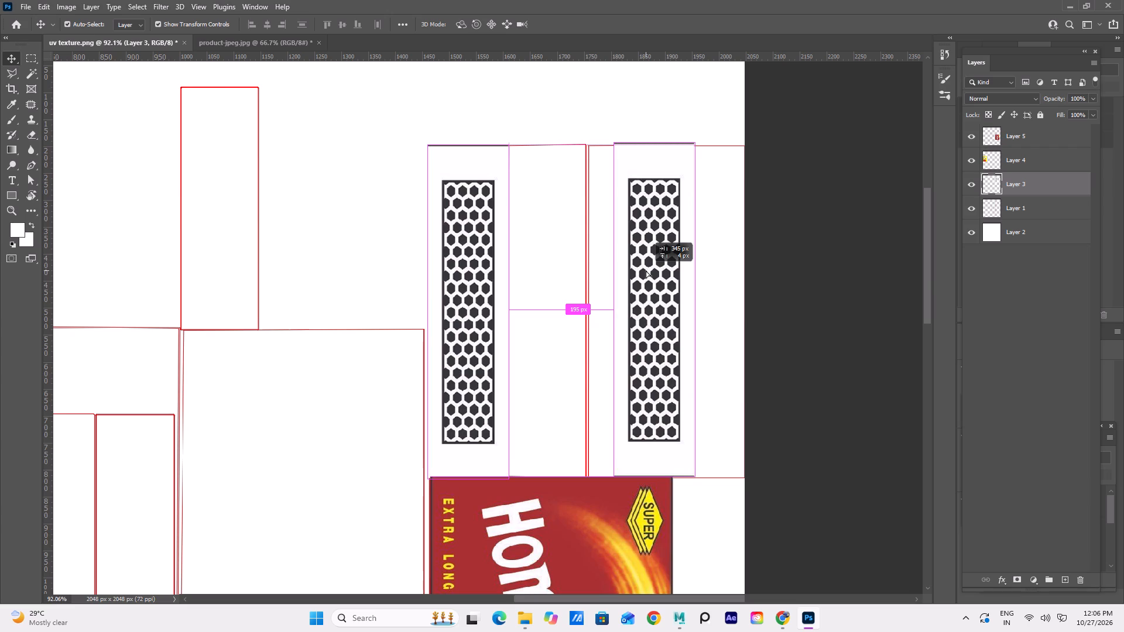
left_click_drag(646, 270, 700, 270, "alt")
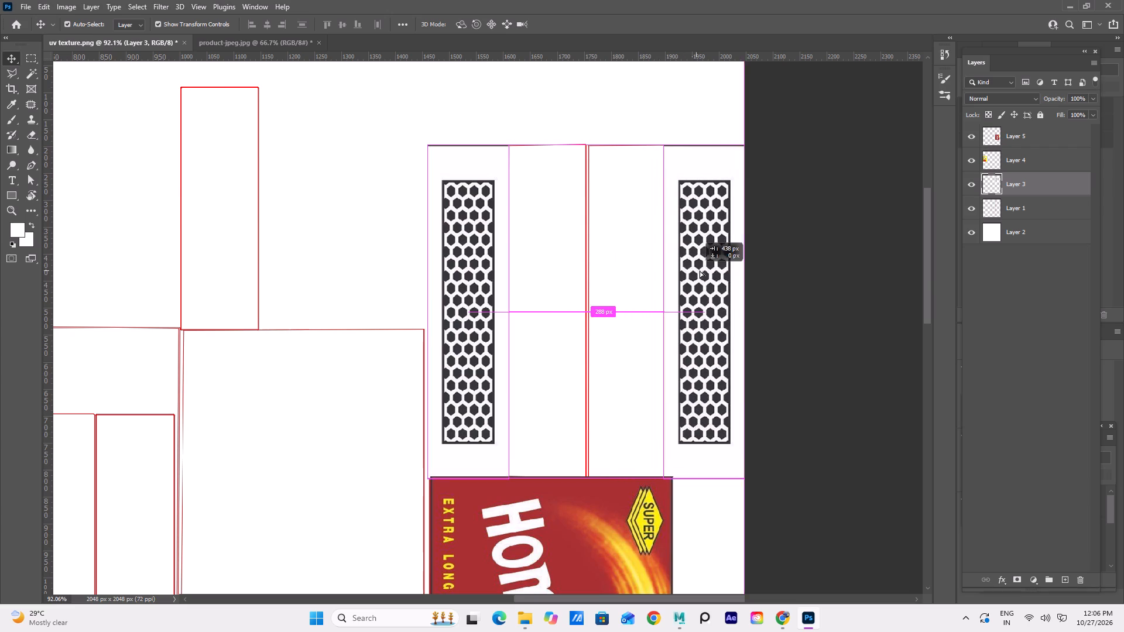
left_click_drag(700, 270, 701, 272, "alt")
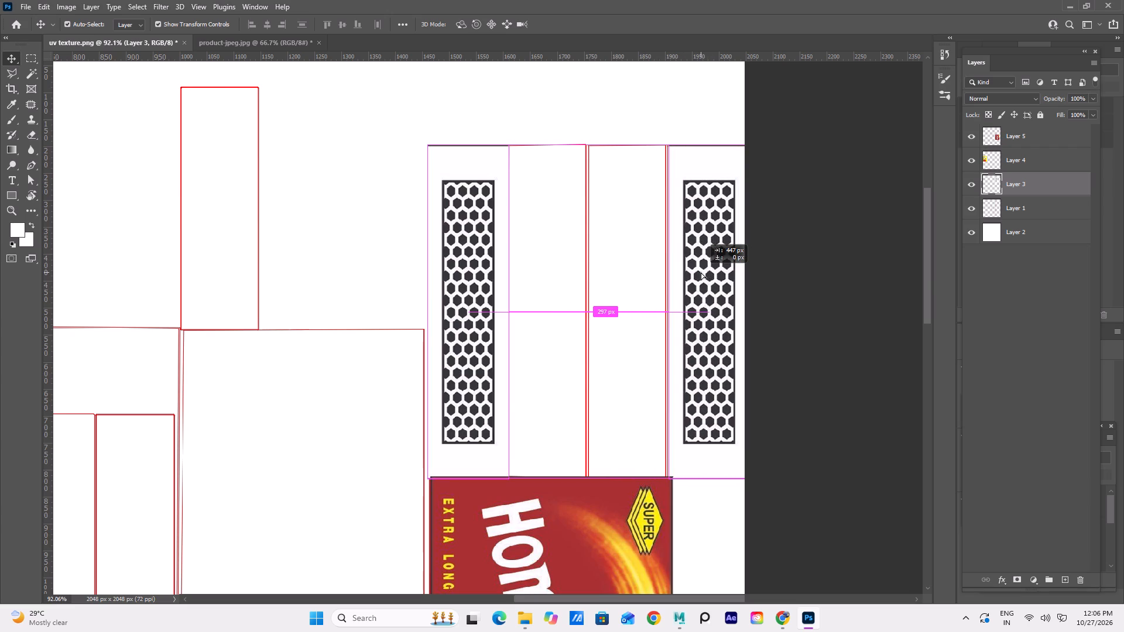
left_click_drag(701, 272, 700, 272, "alt")
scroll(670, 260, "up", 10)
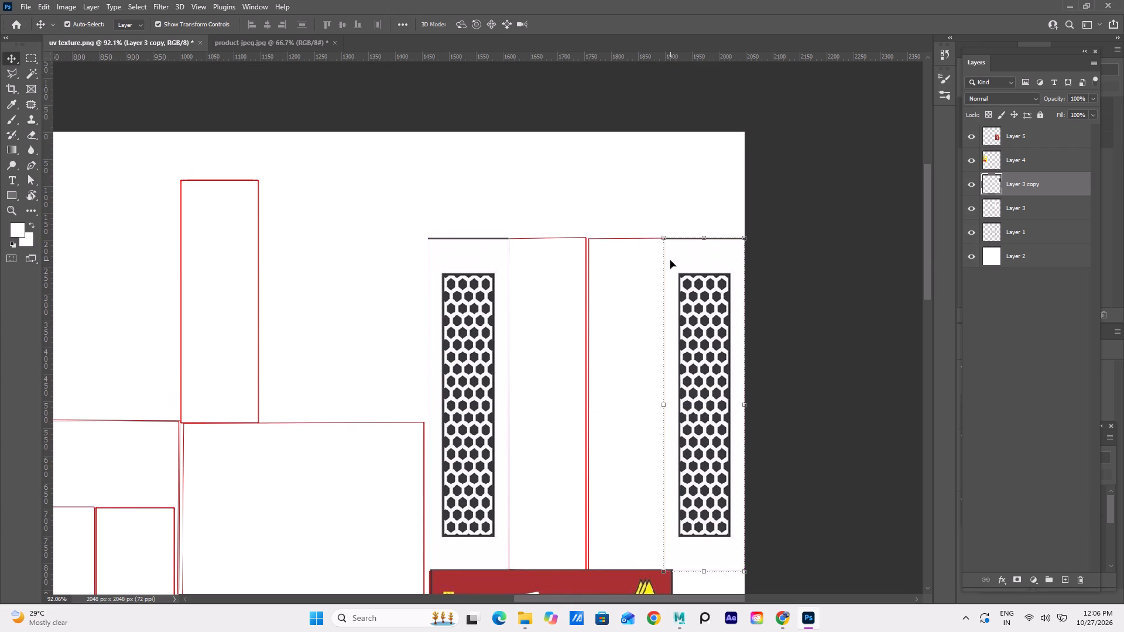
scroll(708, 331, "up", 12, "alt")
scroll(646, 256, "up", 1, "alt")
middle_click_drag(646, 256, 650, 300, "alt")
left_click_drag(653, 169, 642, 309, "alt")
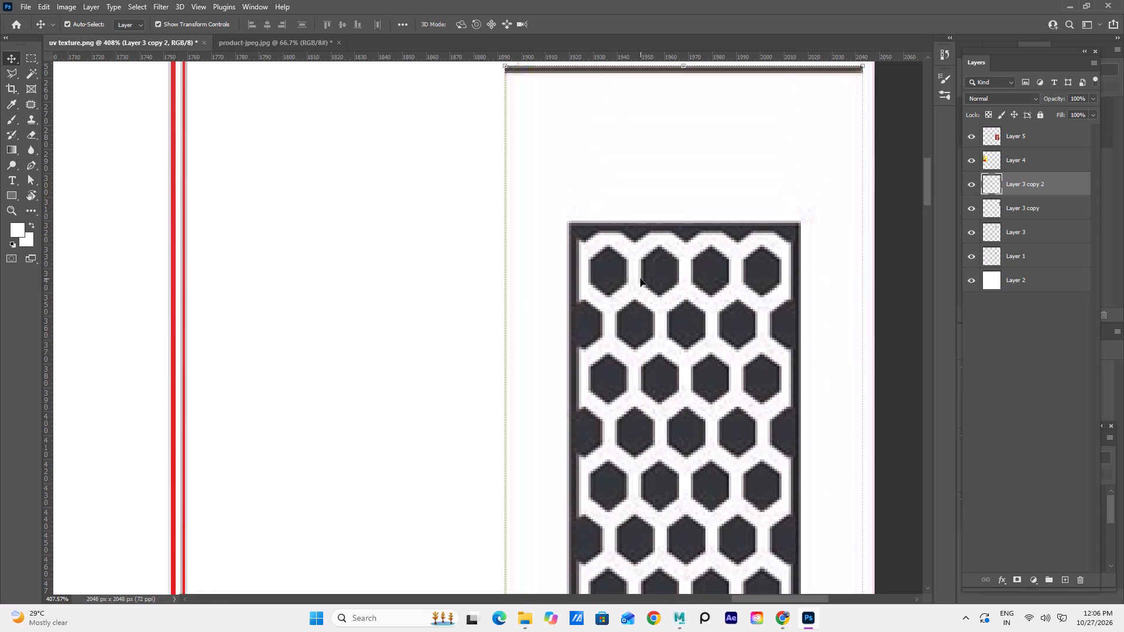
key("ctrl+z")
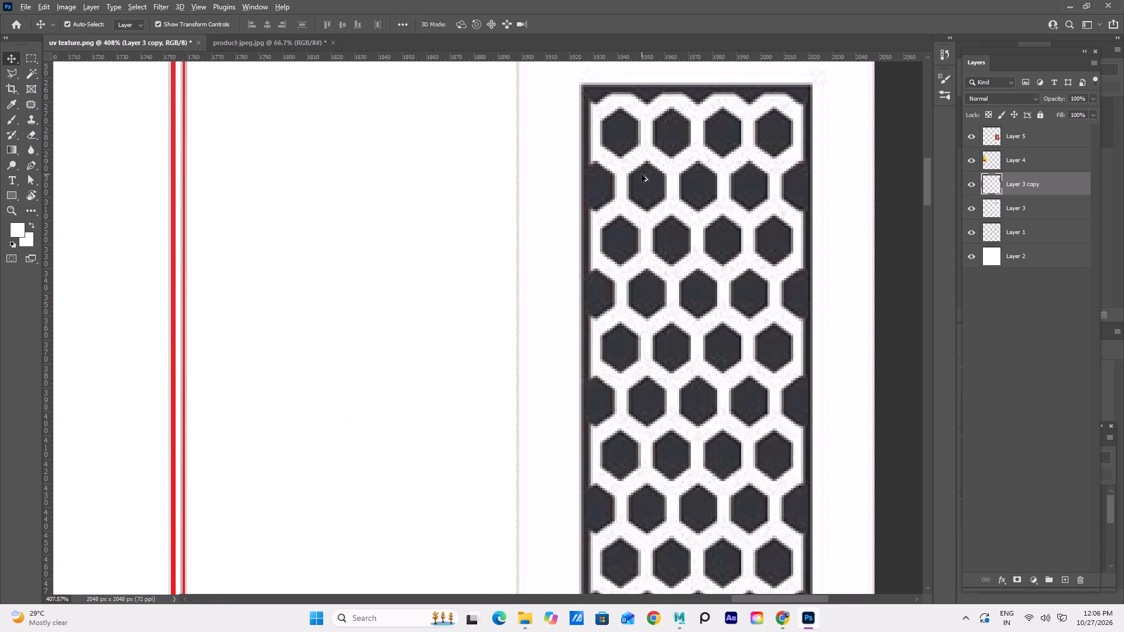
Move the copied honeycomb strip about 7 px right and 2 px down onto the last narrow UV outline's left and top edges.
key("space")
key("space")
key("space")
key("space")
key("space")
key("space")
key("space")
key("space")
key("space")
key("space")
key("space")
key("space")
key("space")
key("space")
key("space")
key("space")
key("space")
key("space")
key("space")
key("space")
left_click_drag(636, 153, 594, 410)
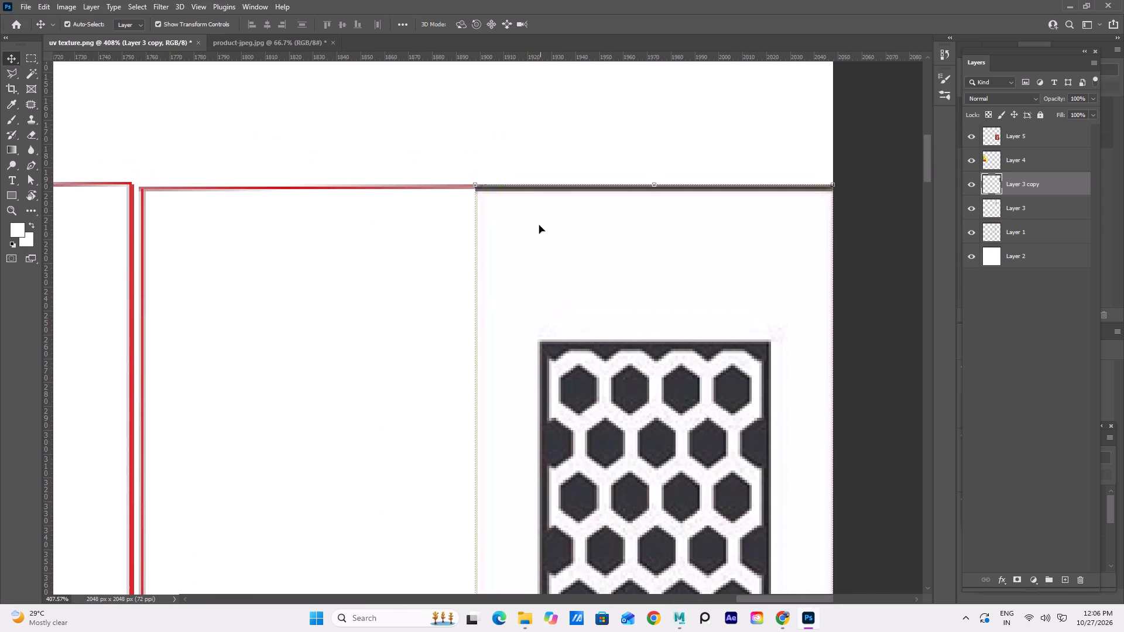
left_click_drag(531, 229, 544, 230)
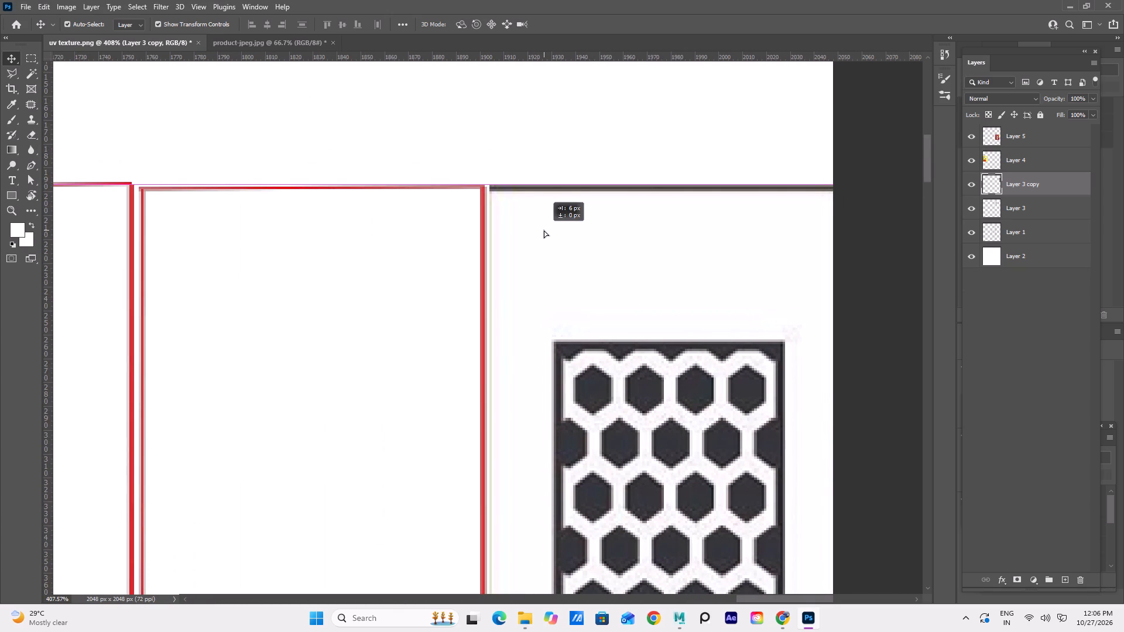
left_click_drag(544, 230, 549, 233)
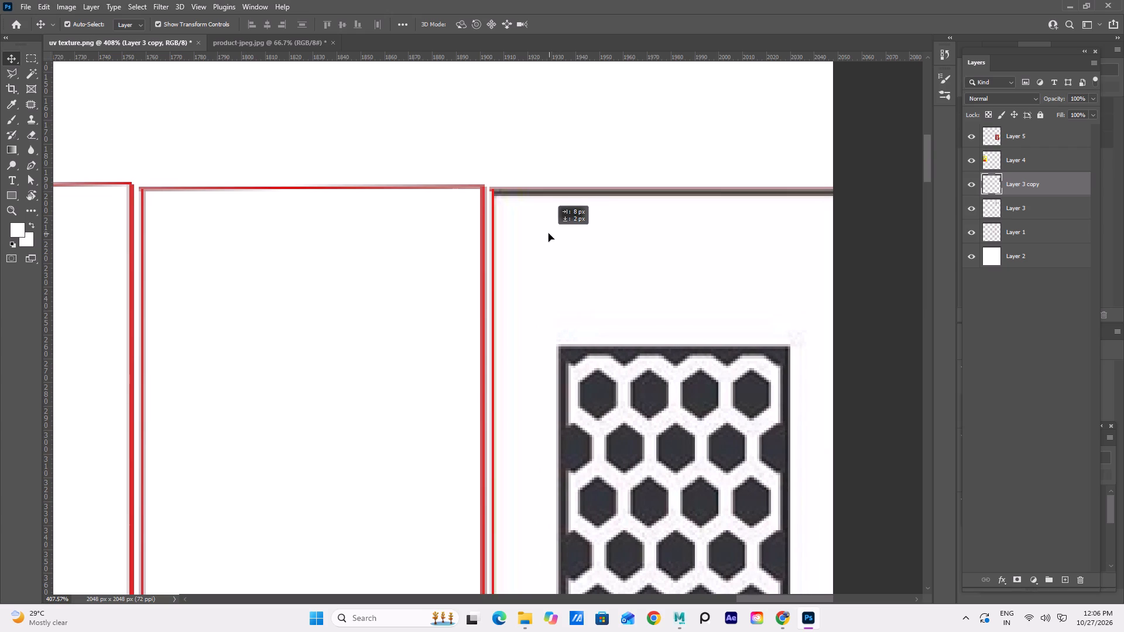
left_click_drag(549, 233, 547, 233)
Examine the copied strip's lower end against its UV outline and the red label, deselect the layer, and view the whole texture.
scroll(590, 281, "down", 3)
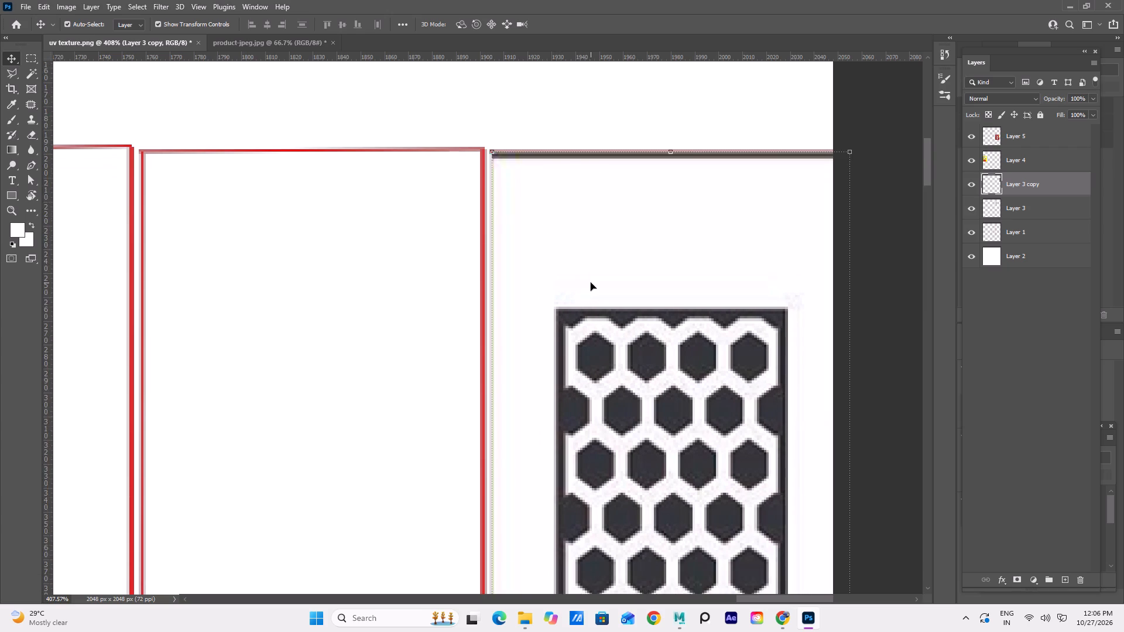
scroll(591, 283, "down", 3)
scroll(575, 256, "down", 11, "alt")
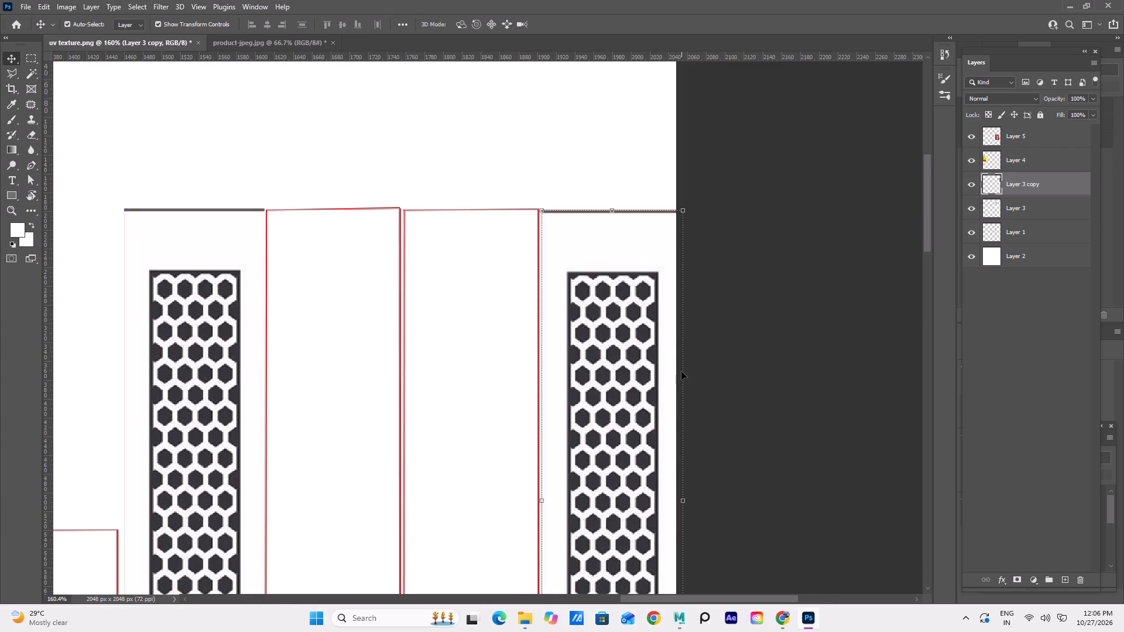
key("space")
key("space")
key("space")
key("space")
key("space")
key("space")
key("space")
key("space")
key("space")
key("space")
key("space")
key("space")
key("space")
key("space")
key("space")
key("space")
key("space")
key("space")
key("space")
key("space")
left_click_drag(705, 438, 674, 114)
left_click_drag(688, 332, 704, 269)
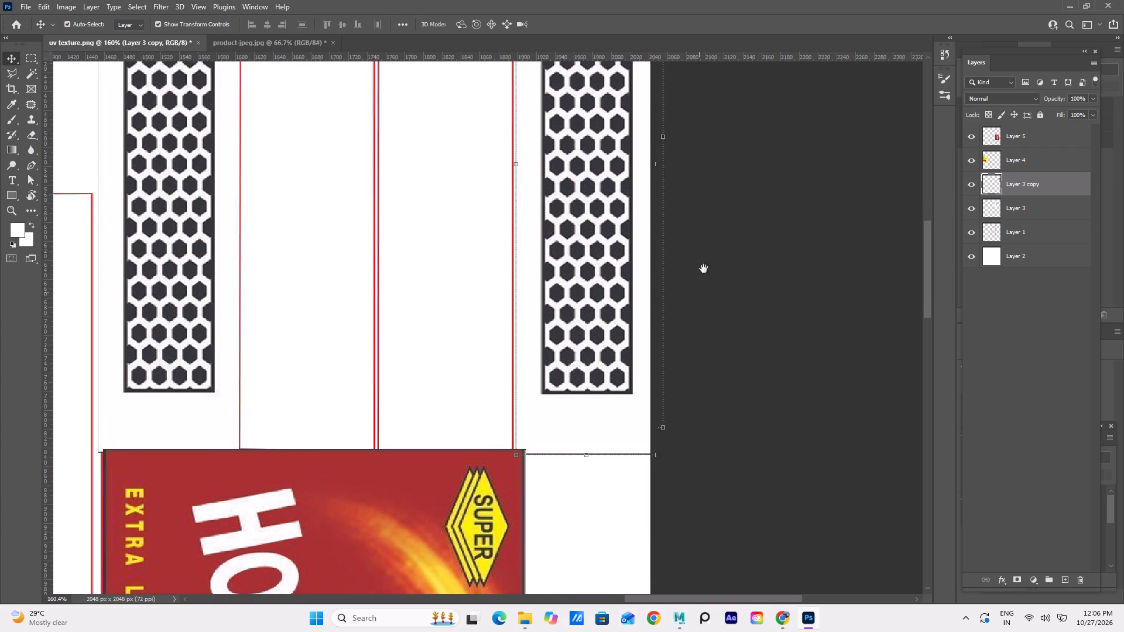
left_click_drag(704, 269, 704, 262)
scroll(660, 329, "up", 4)
left_click(740, 312)
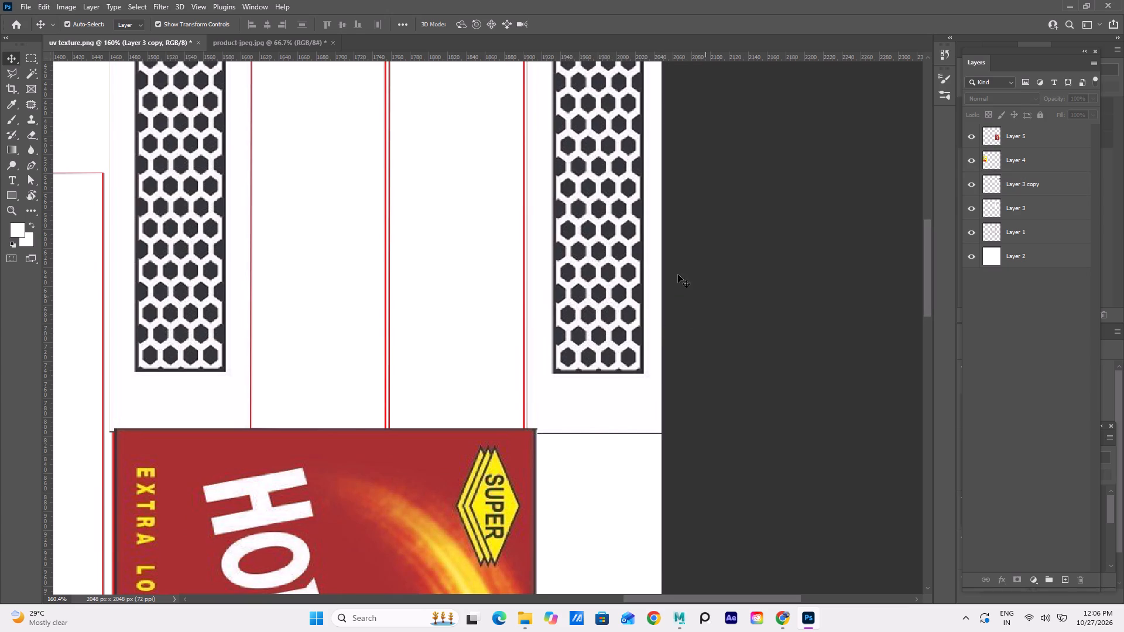
scroll(674, 265, "down", 14, "alt")
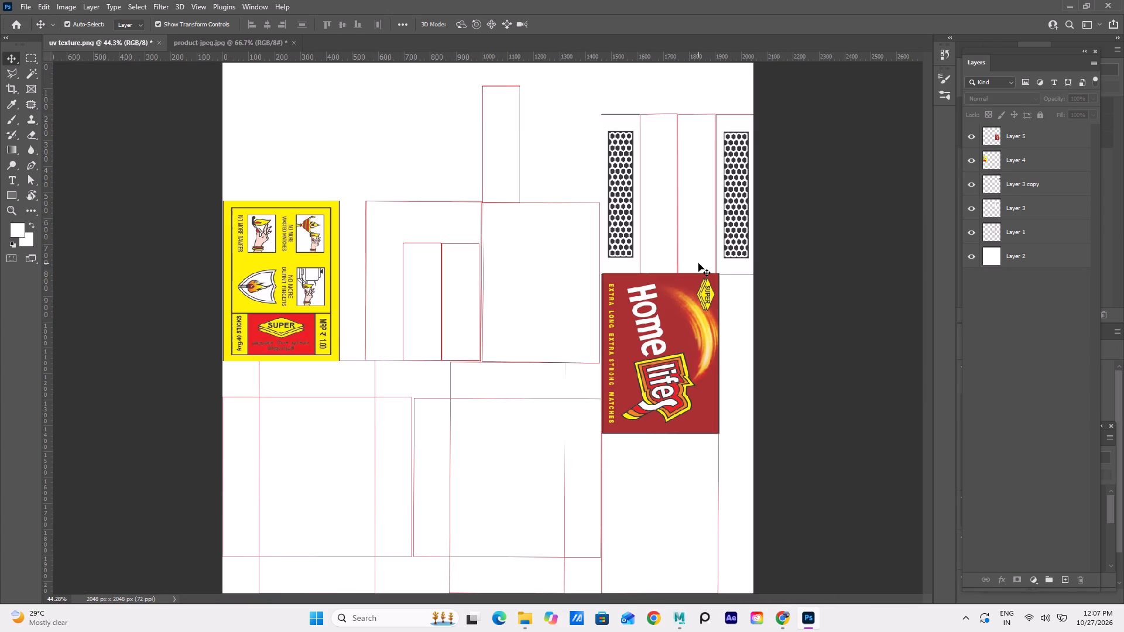
On Layer 1, select with the Magic Wand the empty central panels, the tall upper strip and the two outlines between the honeycomb strips.
left_click(1044, 257)
left_click(1023, 229)
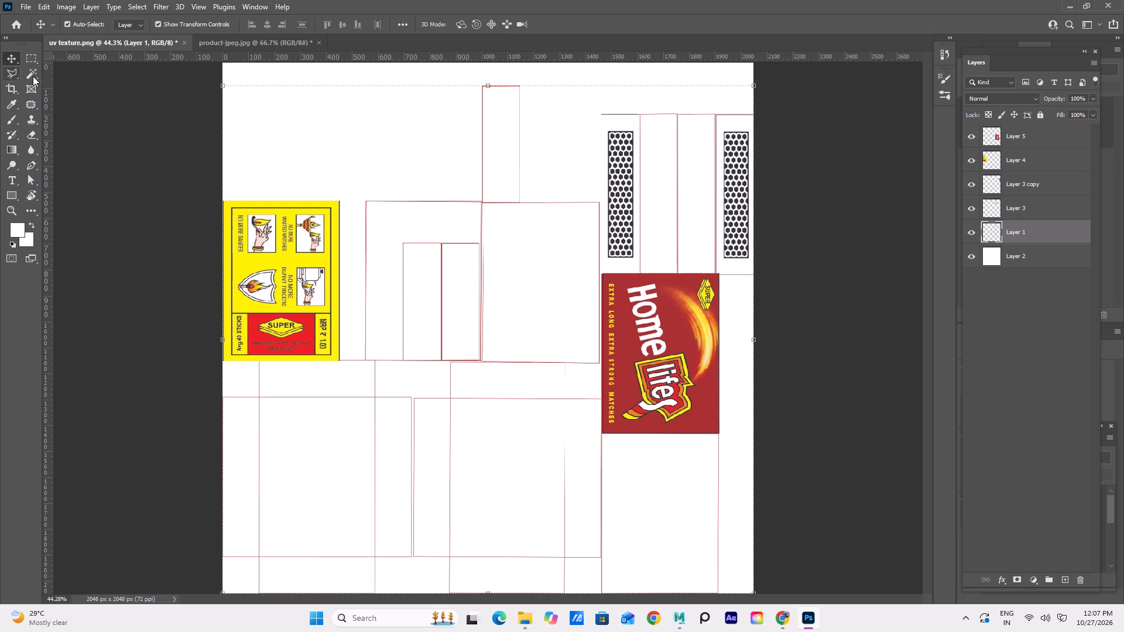
left_click(32, 71)
left_click(462, 294)
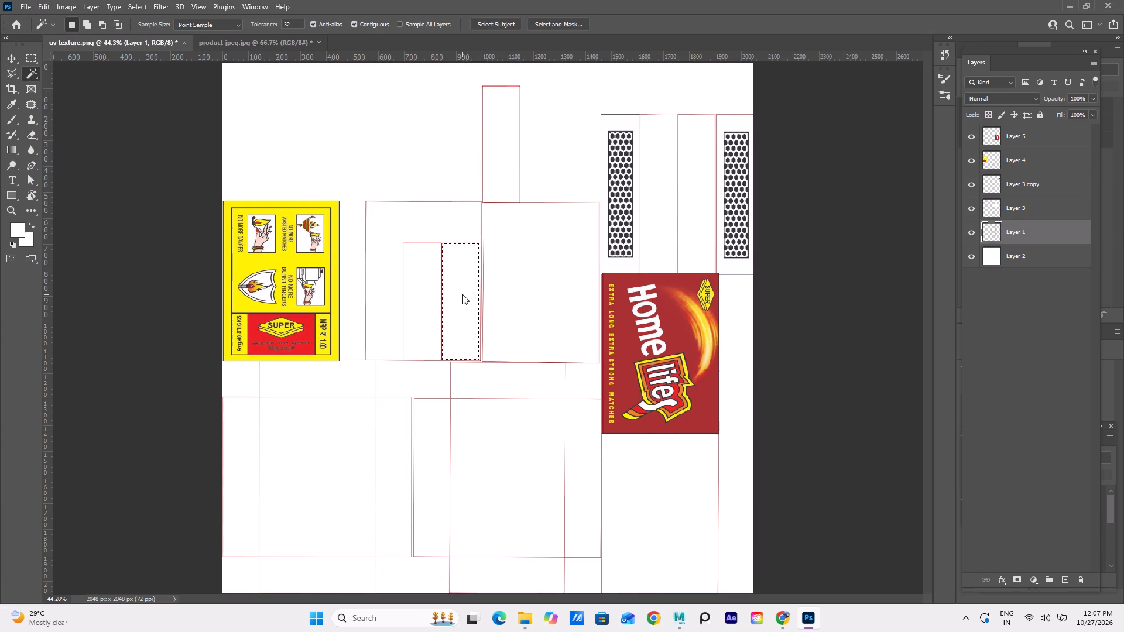
left_click(418, 304, "shift")
left_click(387, 305, "shift")
left_click(394, 219, "shift")
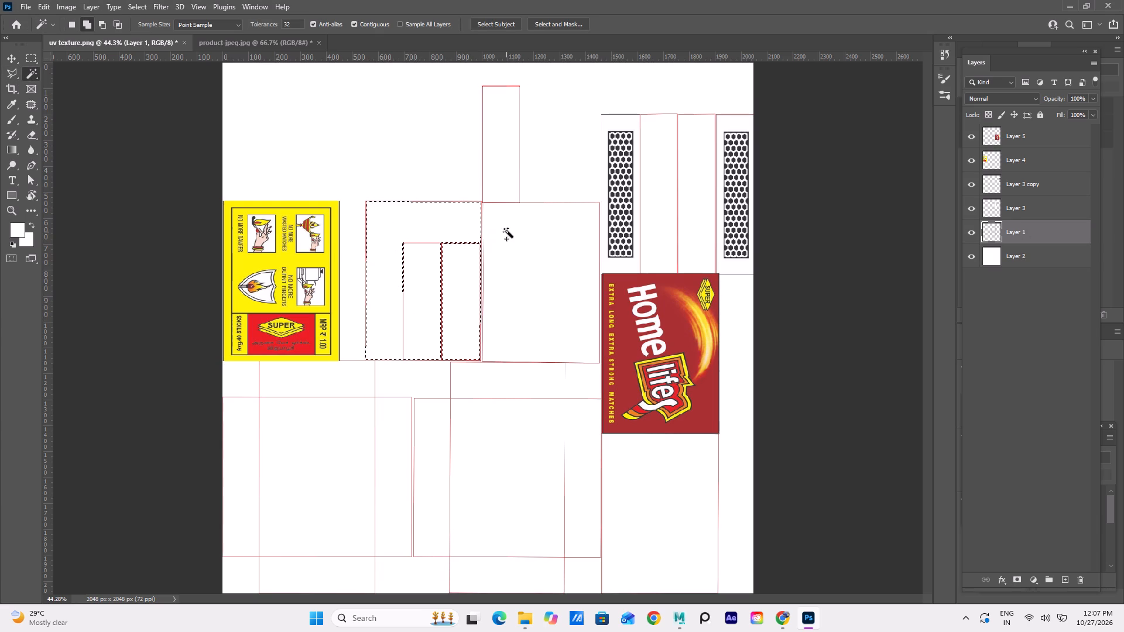
left_click(507, 231, "shift")
left_click(492, 161, "shift")
left_click(649, 205, "shift")
left_click(696, 198, "shift")
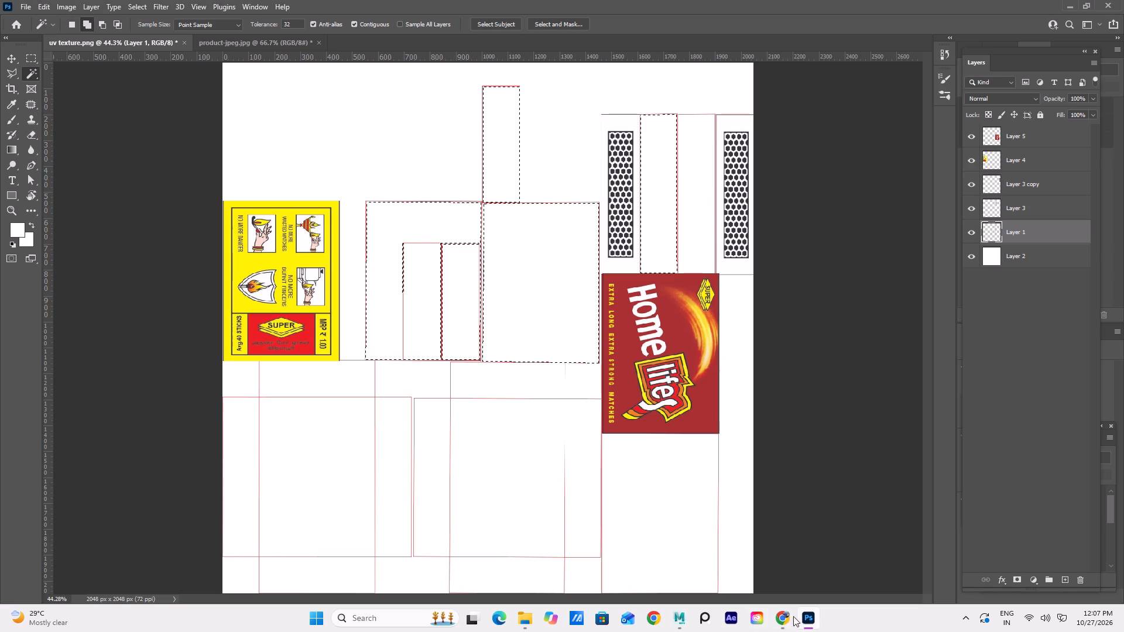
Switch to Maya to check the matchbox UV layout in the UV Editor, and return to Photoshop.
left_click(678, 617)
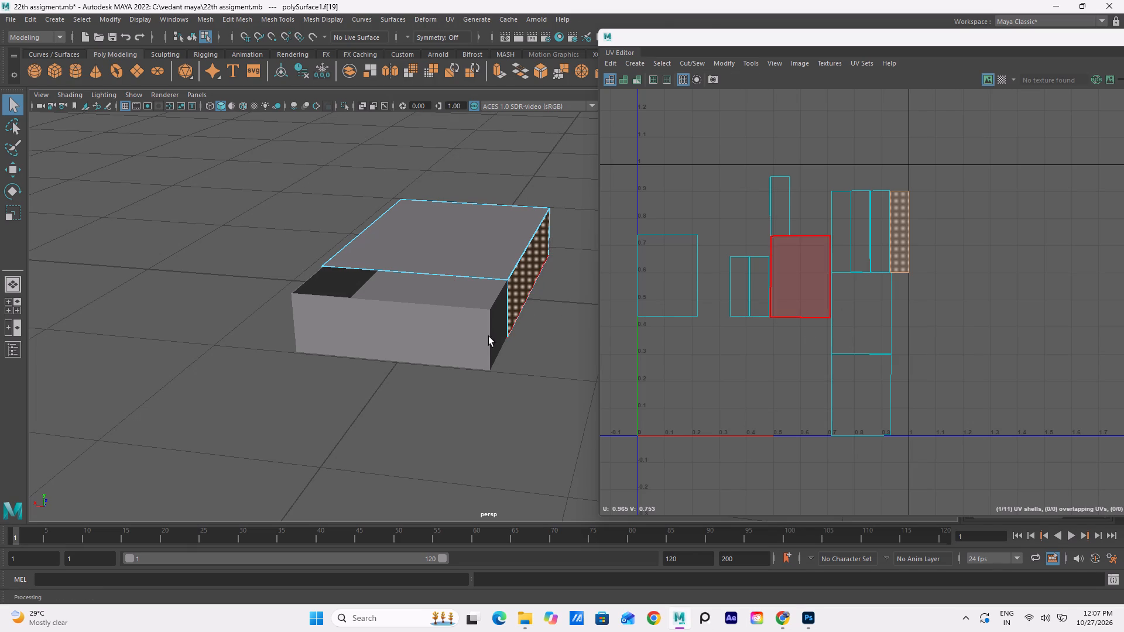
left_click(808, 618)
Add the remaining empty lower UV panels to the Magic Wand selection and fill all selected panels on Layer 1 with white.
left_click(333, 437, "shift")
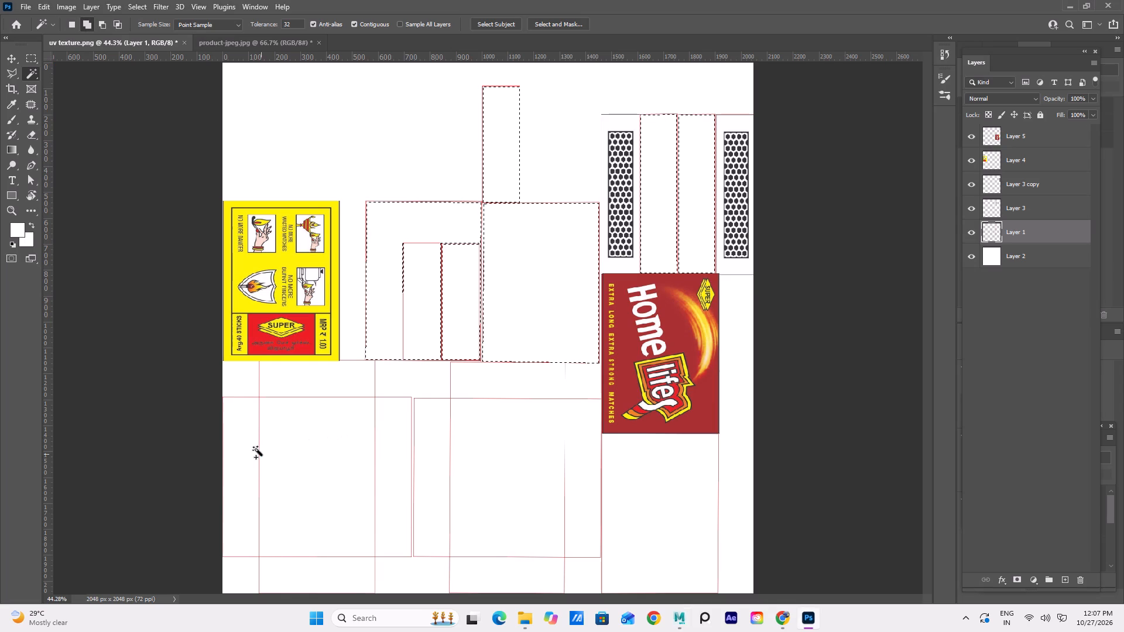
left_click(244, 444, "shift")
left_click(289, 372, "shift")
left_click(397, 448, "shift")
left_click(336, 585, "shift")
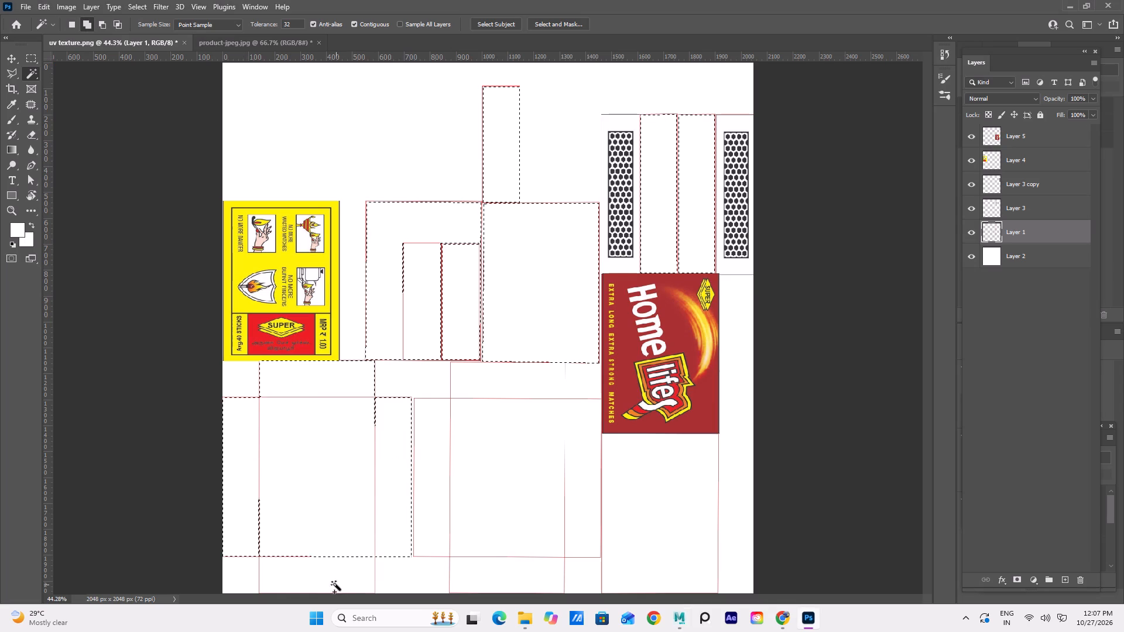
left_click(423, 490, "shift")
left_click(521, 480, "shift")
left_click(513, 384, "shift")
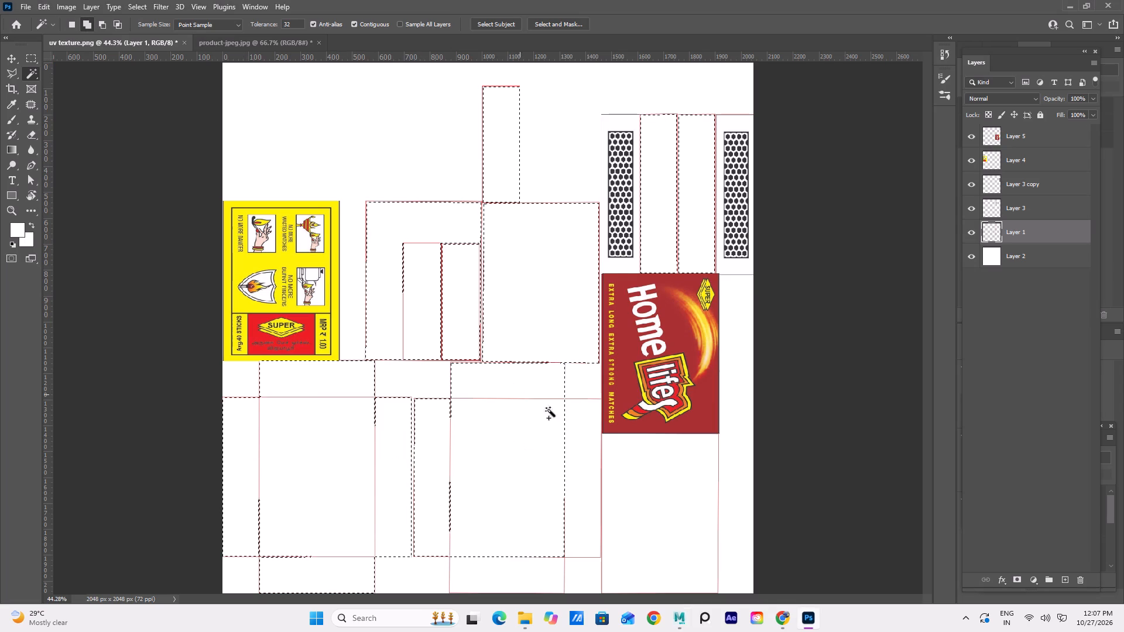
left_click(587, 493, "shift")
left_click_drag(523, 576, 534, 577, "shift")
left_click(672, 512, "shift")
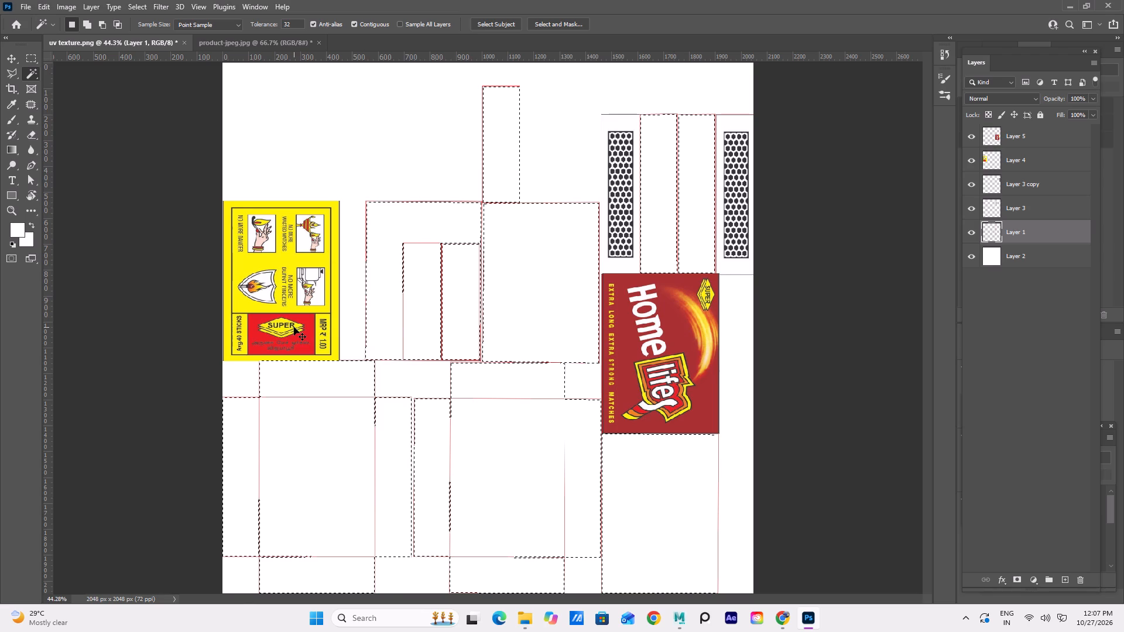
key("ctrl+BackSpace")
key("ctrl+0")
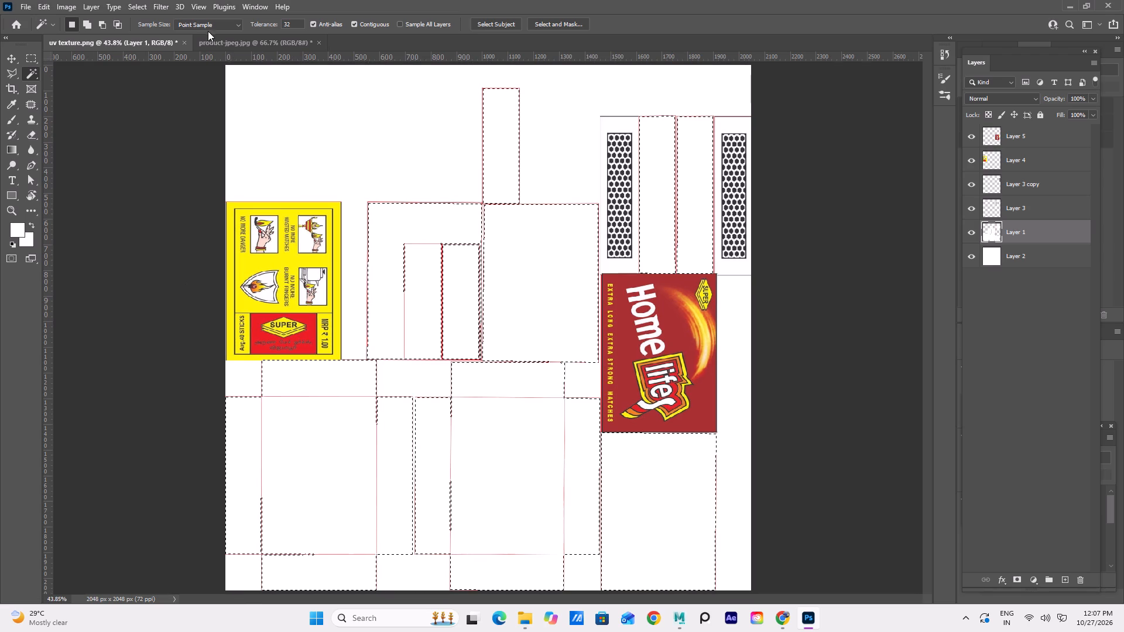
Apply Add Noise with a 10.12% amount and Uniform distribution to the selected panels, and deselect.
left_click(162, 2)
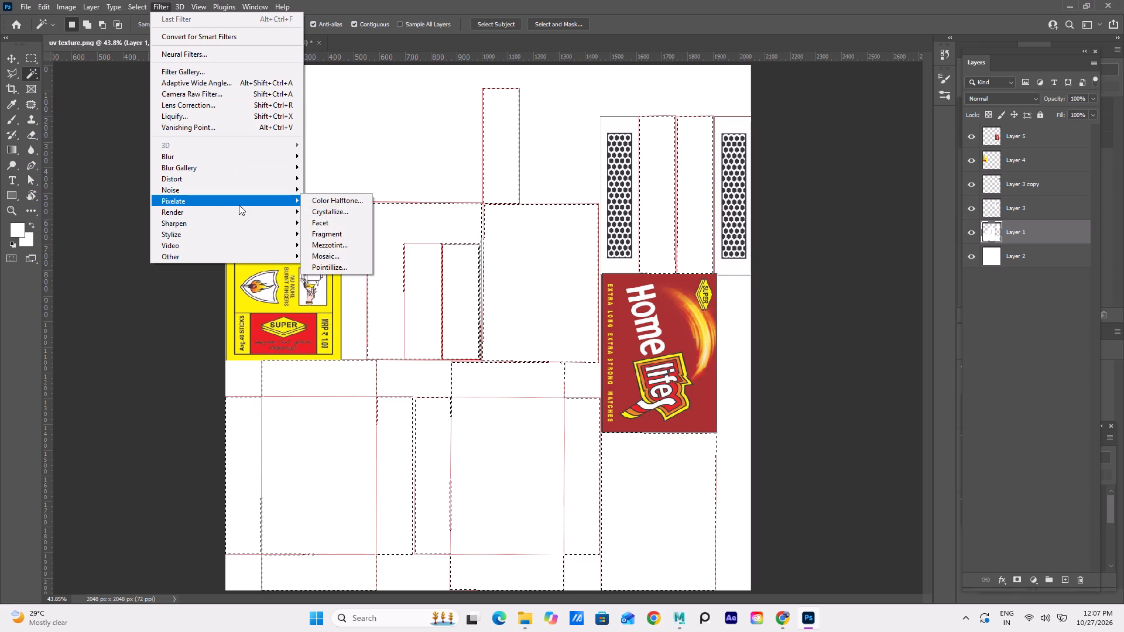
left_click(335, 186)
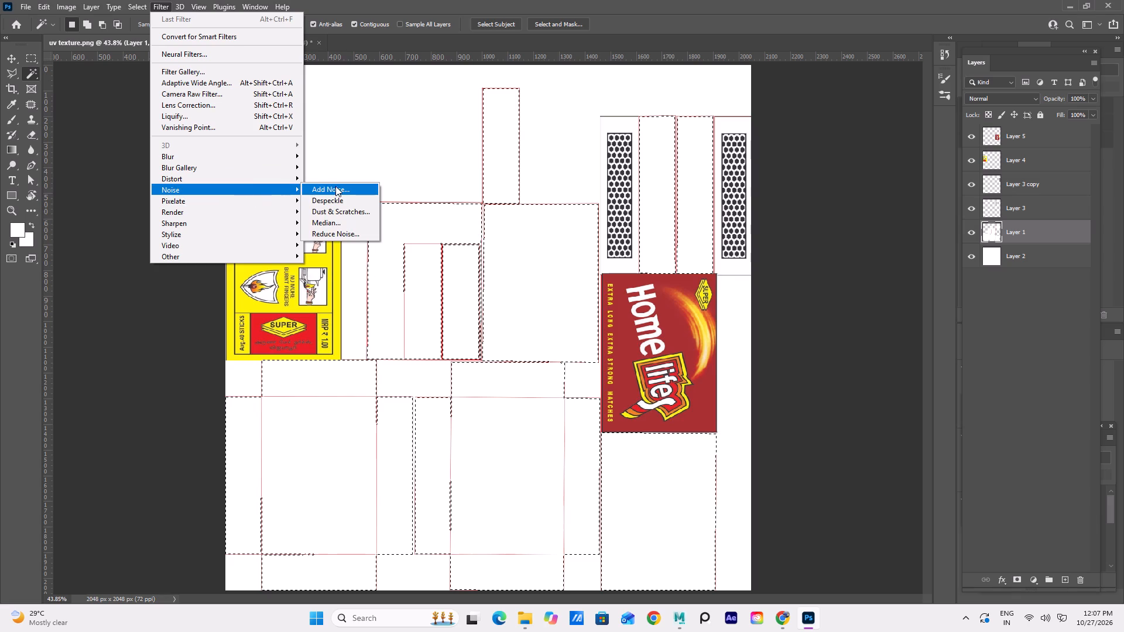
left_click(485, 283)
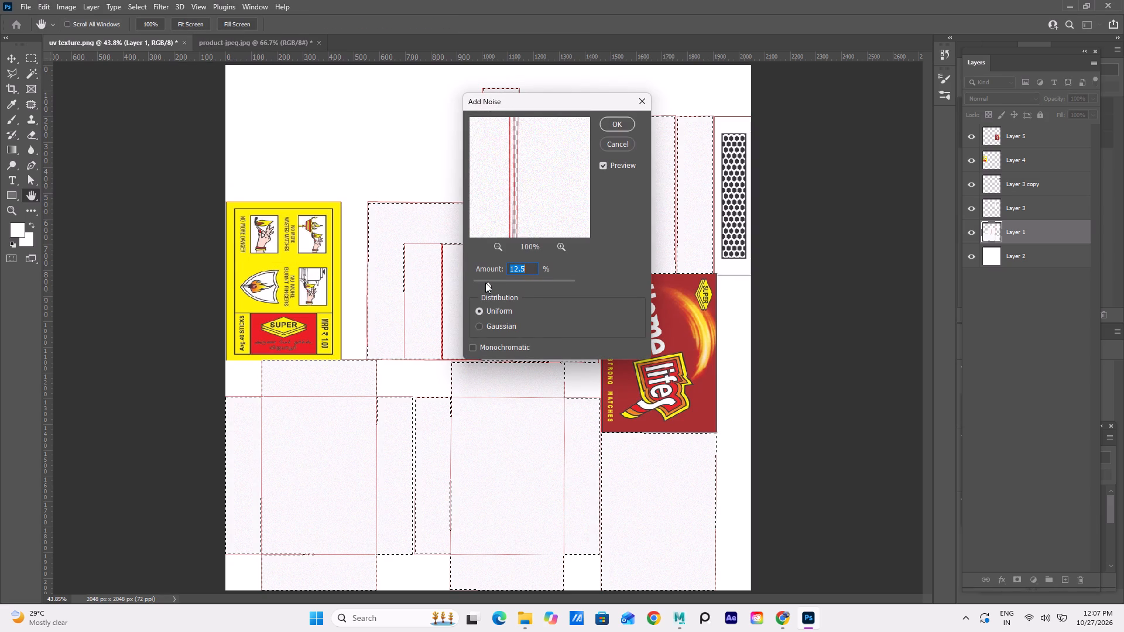
left_click(619, 121)
key("ctrl+d")
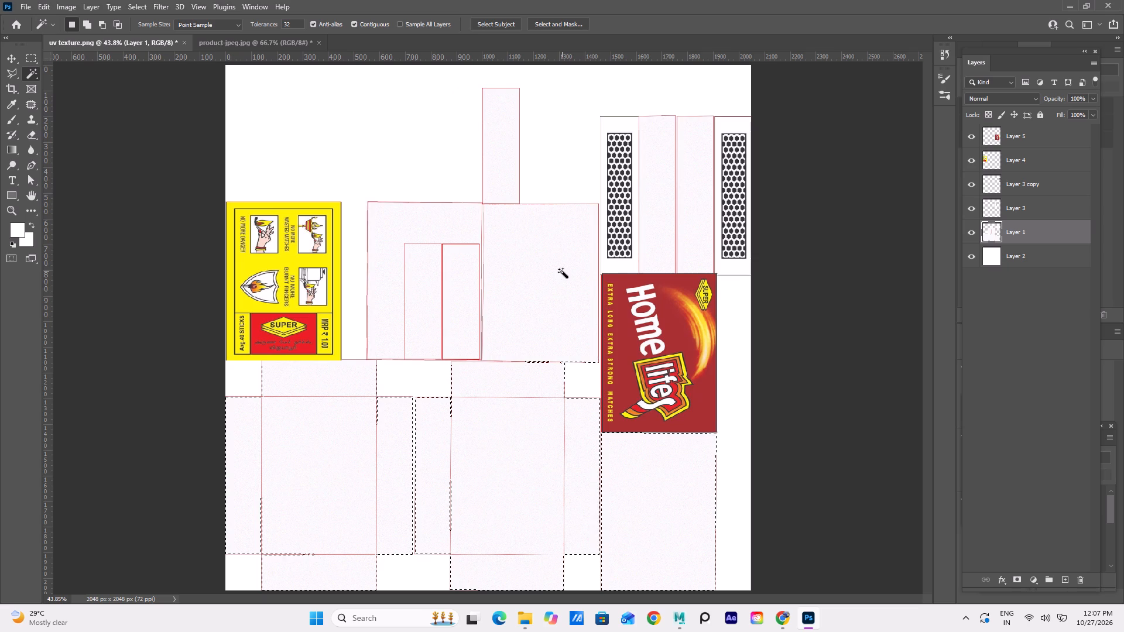
key("v")
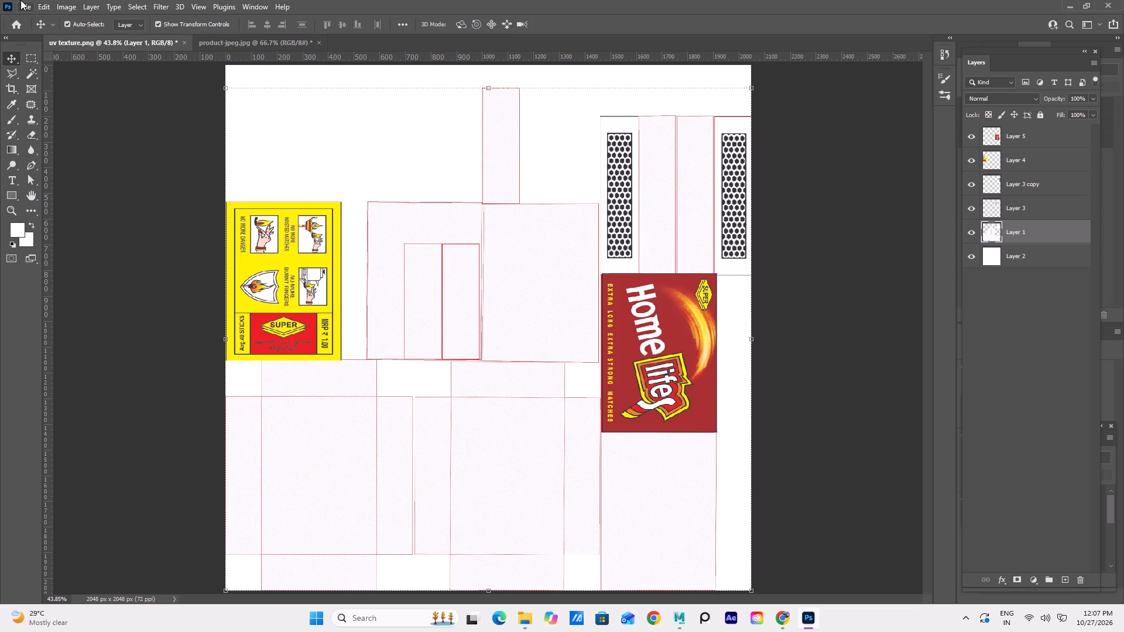
Export the 2048 × 2048 texture as a JPG at 100% quality, named uv texture, into the vedant maya folder.
left_click(20, 0)
left_click(335, 129)
key("ctrl+alt+shift+w")
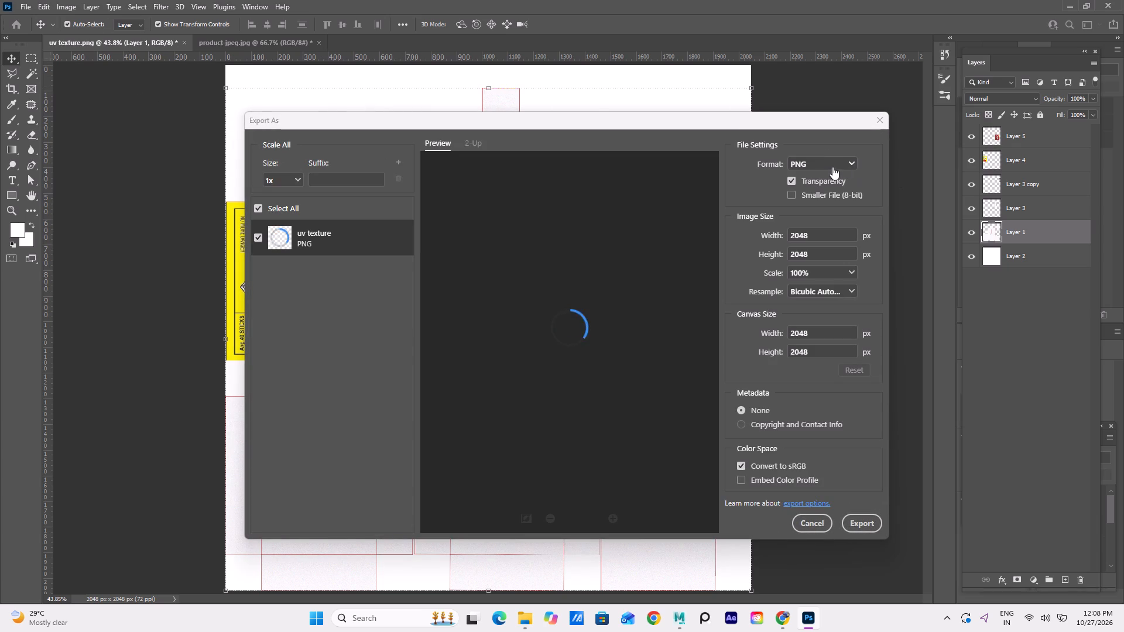
left_click(824, 168)
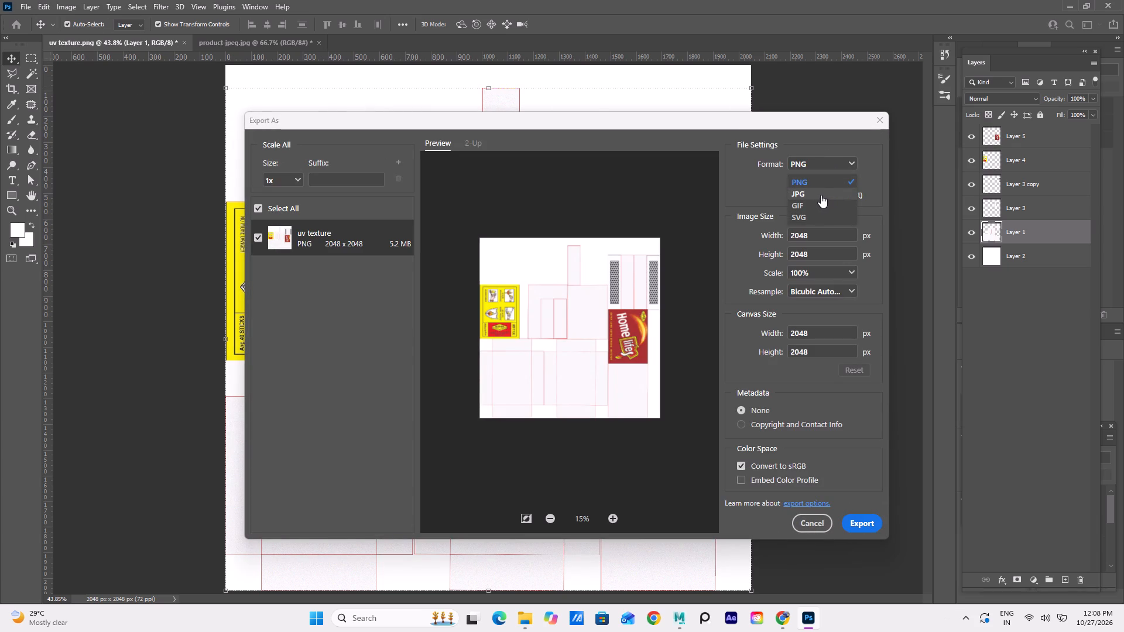
left_click(821, 192)
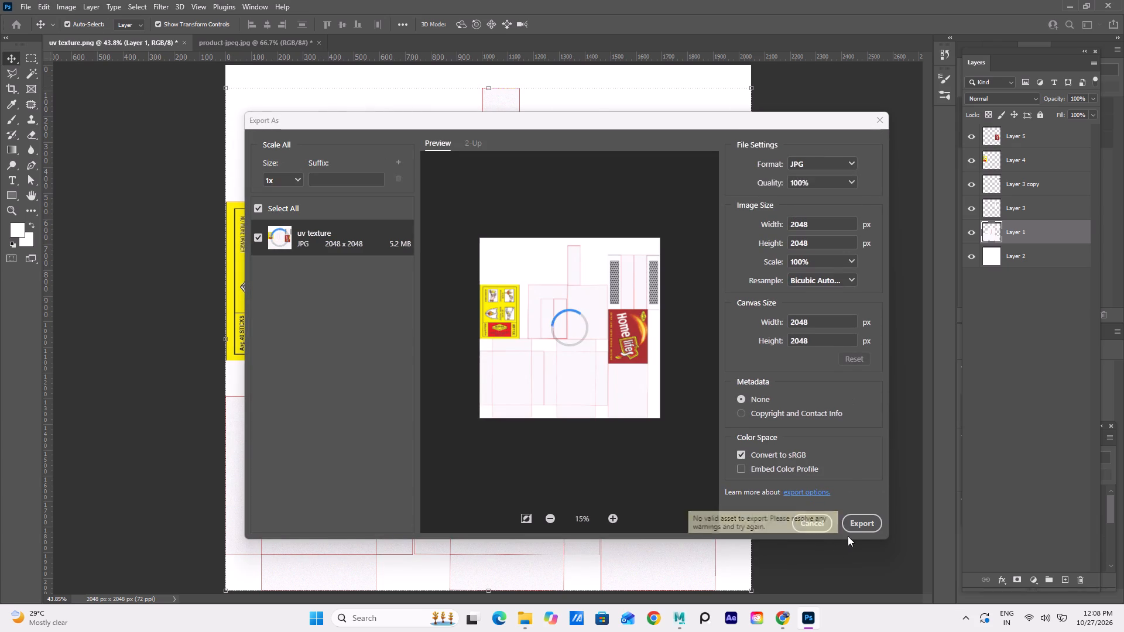
left_click(858, 524)
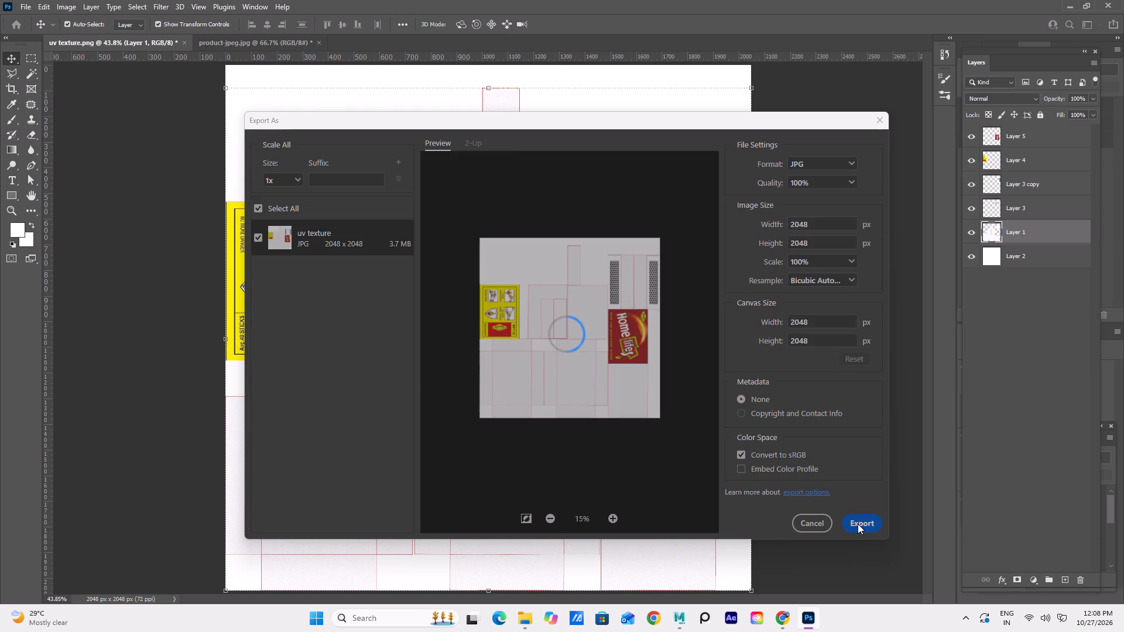
scroll(61, 171, "up", 3)
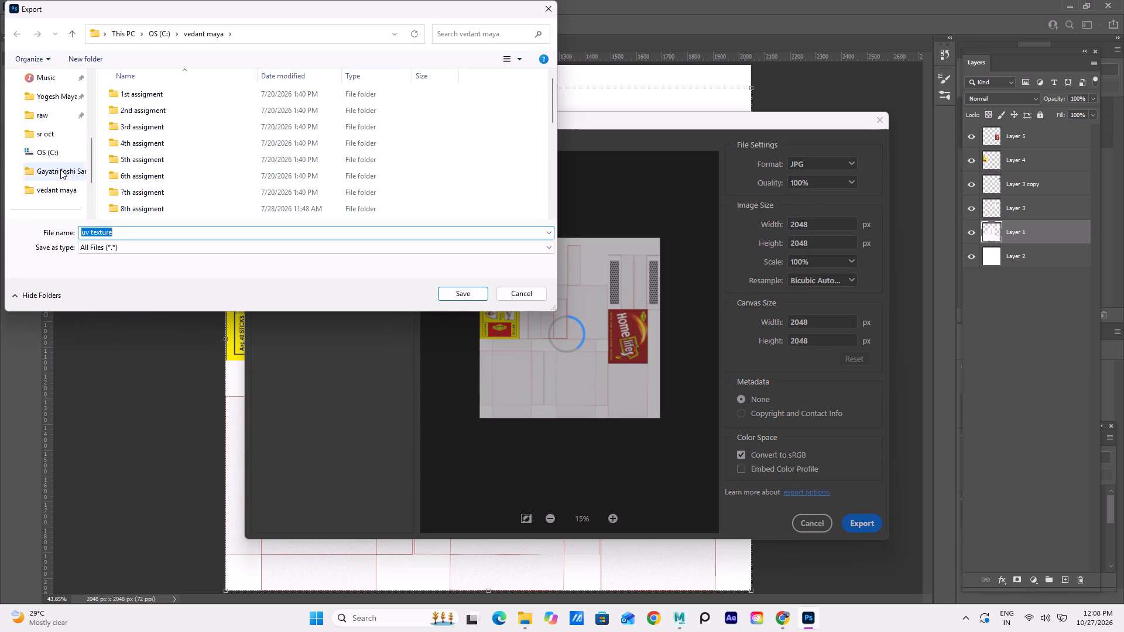
scroll(60, 169, "up", 1)
scroll(52, 160, "down", 4)
left_click(472, 295)
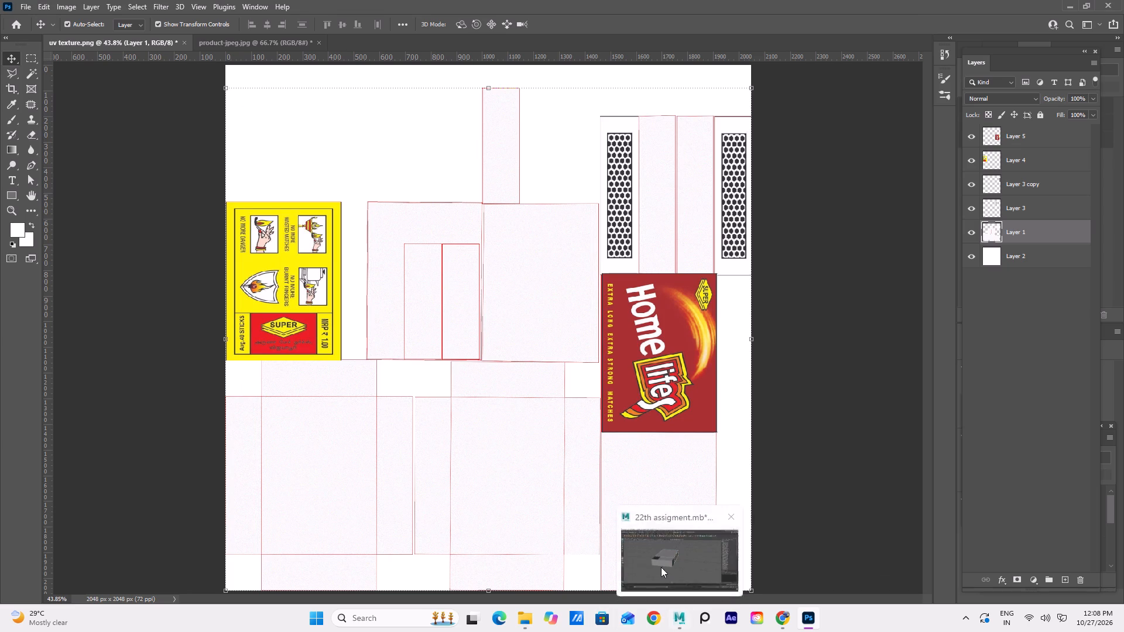
Switch to Maya, clear the face selection, and detach the UV Editor from the UV Toolkit as its own floating window.
left_click(661, 567)
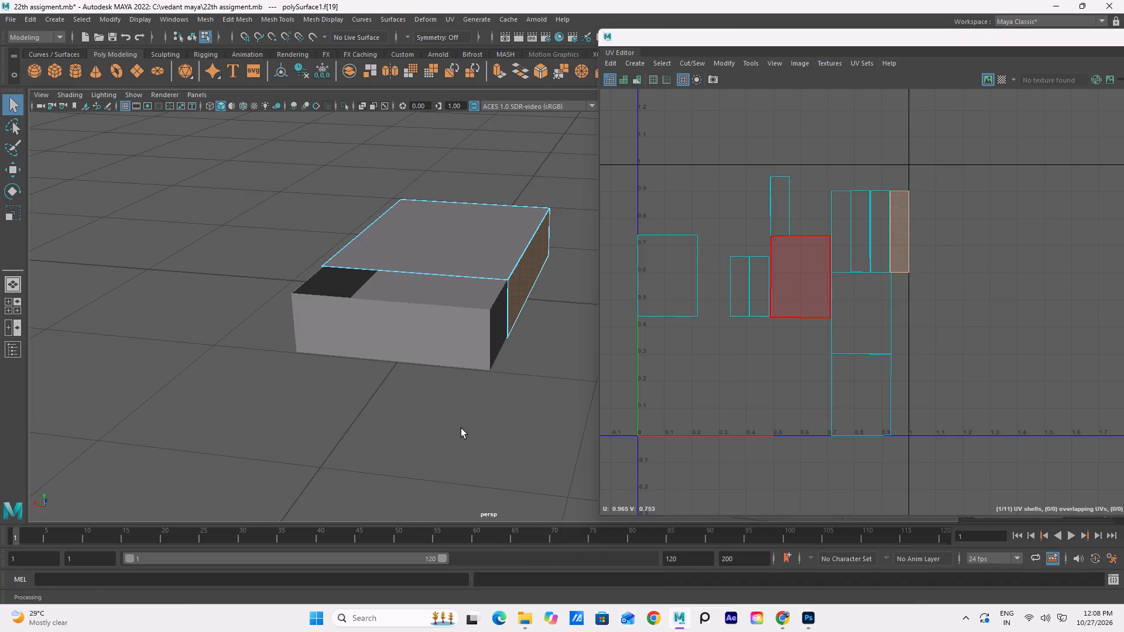
left_click(461, 428)
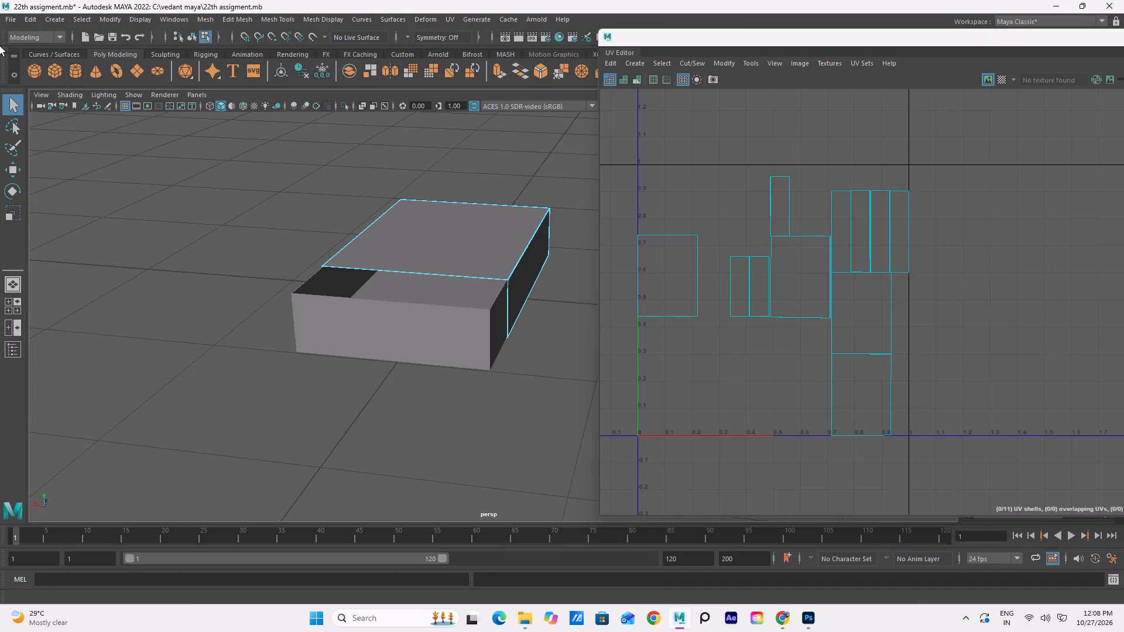
key("ctrl+space")
key("ctrl+space")
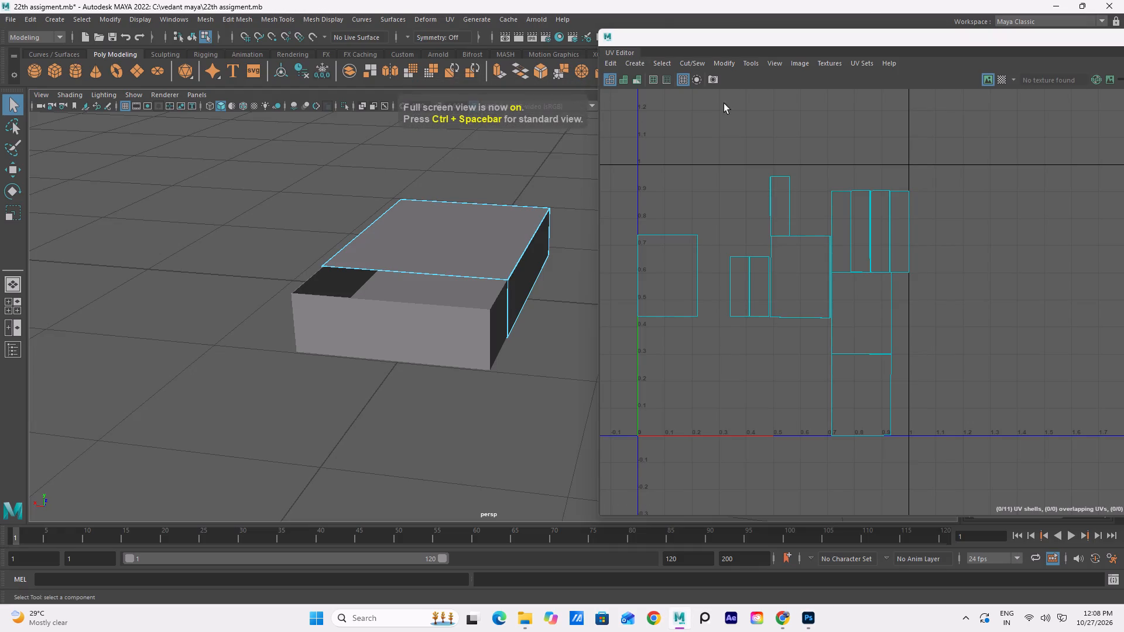
left_click_drag(615, 53, 809, 169)
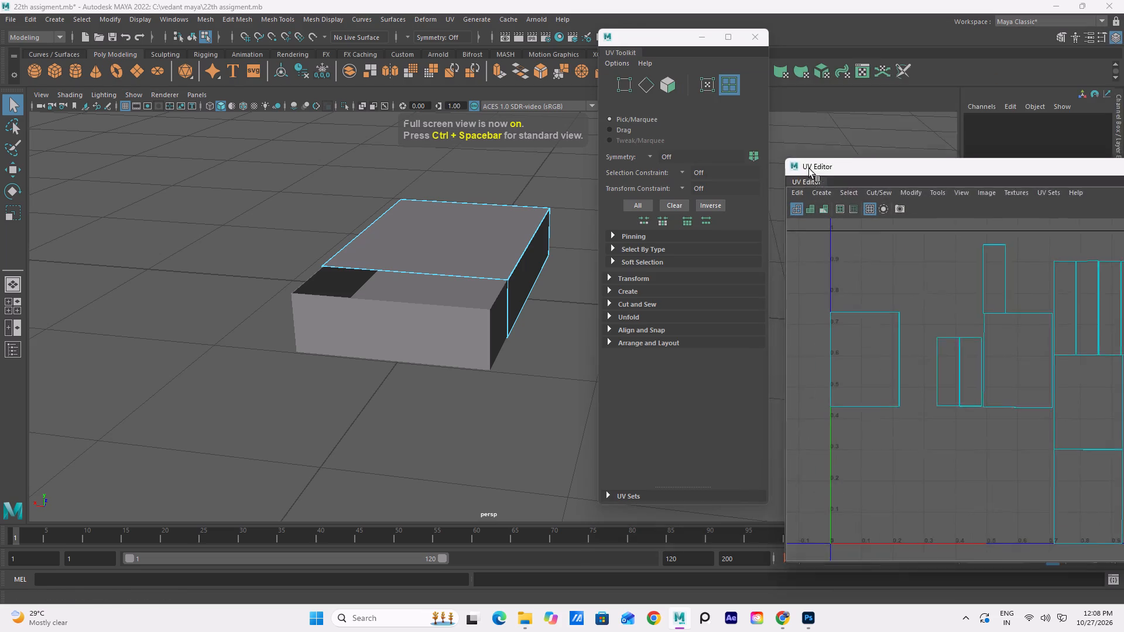
left_click_drag(809, 169, 1072, 49)
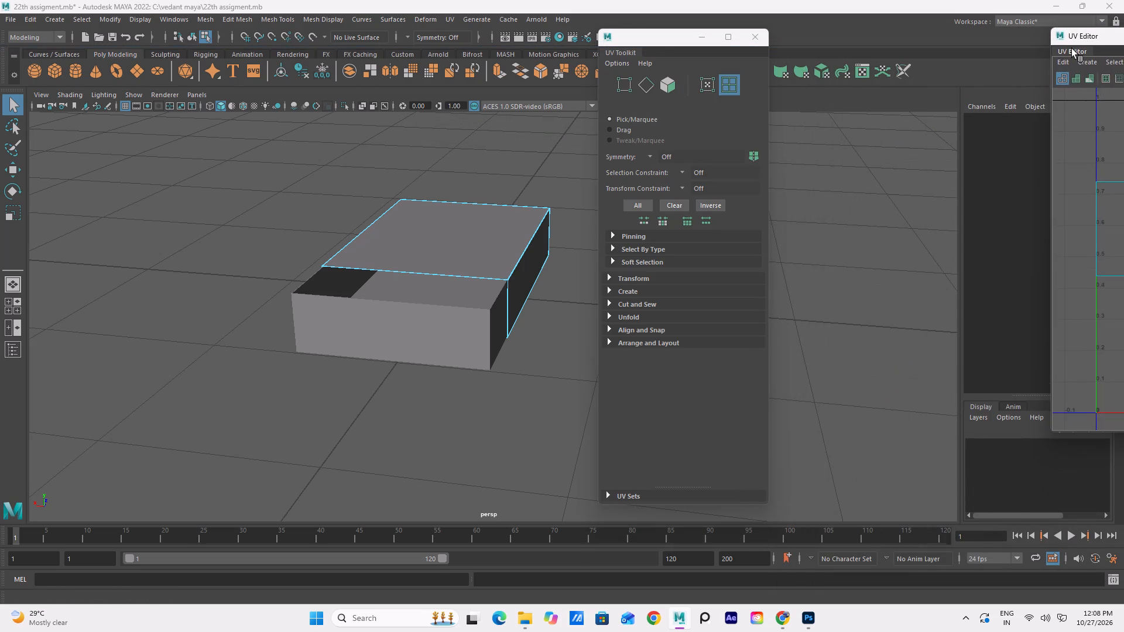
left_click_drag(1072, 49, 725, 157)
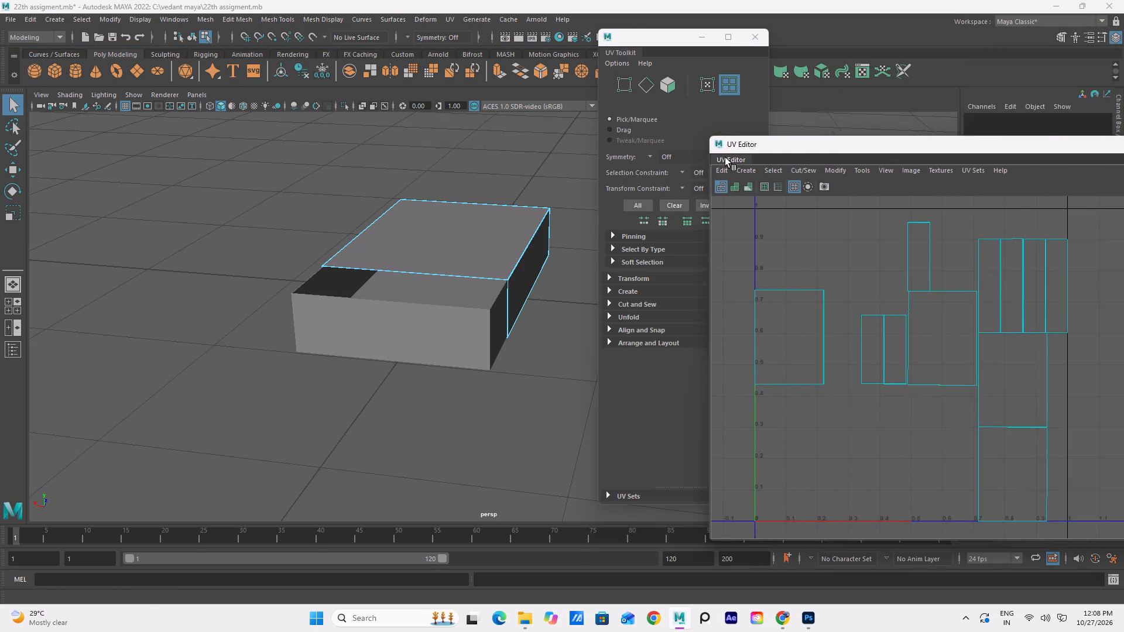
left_click_drag(725, 157, 768, 130)
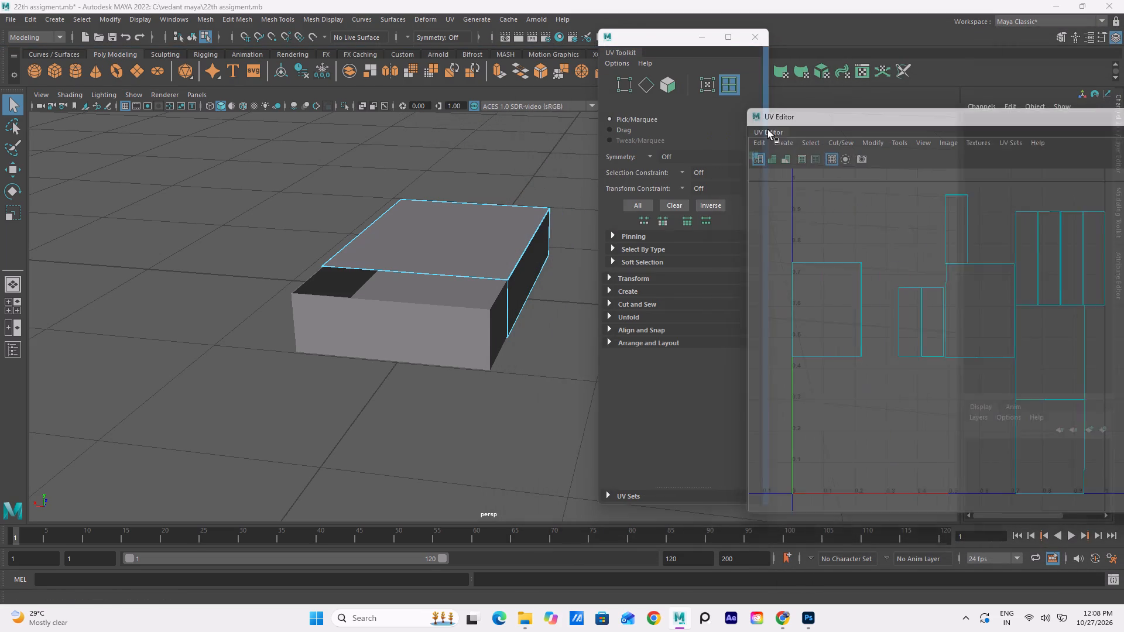
left_click_drag(768, 130, 742, 135)
Open the UV Snapshot options and close them without taking a snapshot.
left_click(834, 153)
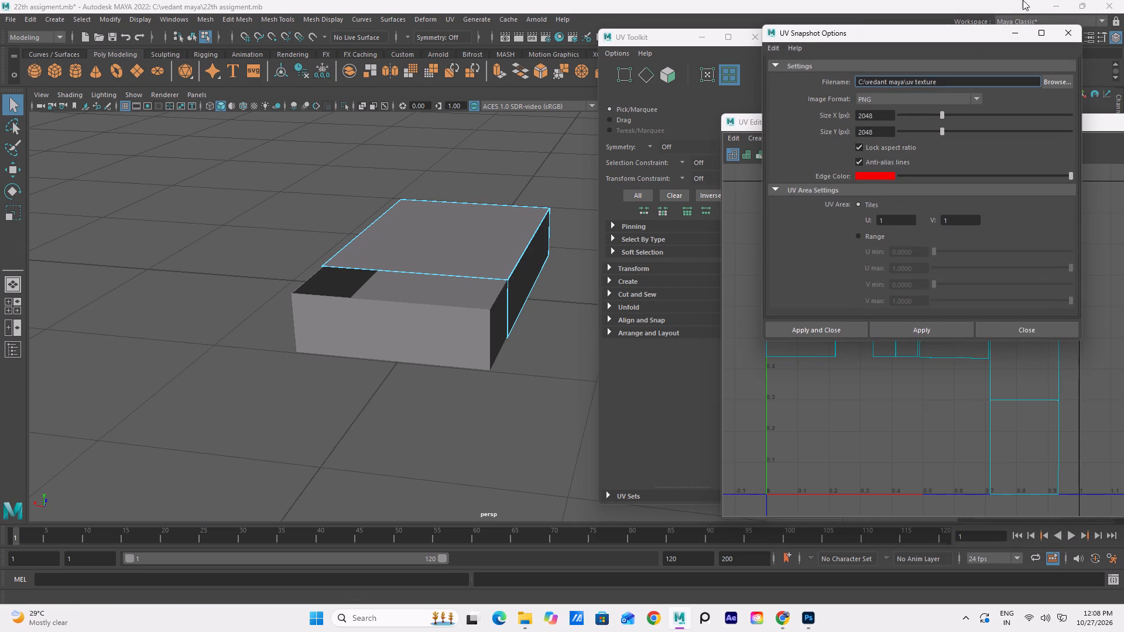
left_click(1064, 30)
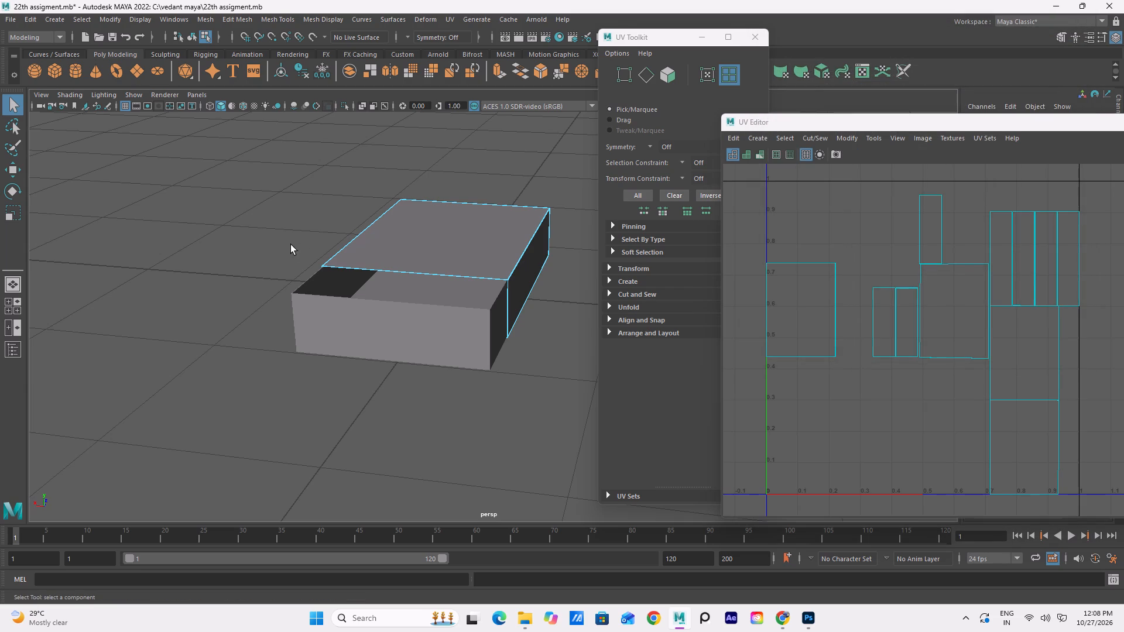
In Object Mode, select both the matchbox sleeve and tray and assign them a new Lambert material.
right_click_drag(412, 232, 418, 258)
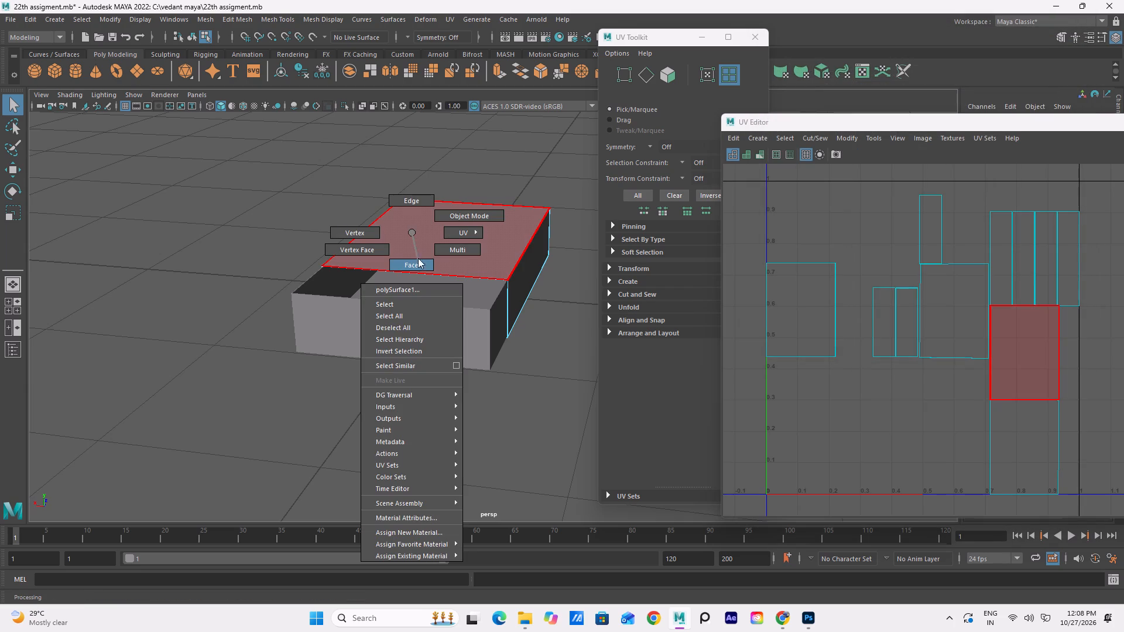
right_click_drag(418, 258, 468, 195)
left_click_drag(220, 162, 611, 455)
right_click_drag(417, 252, 446, 246)
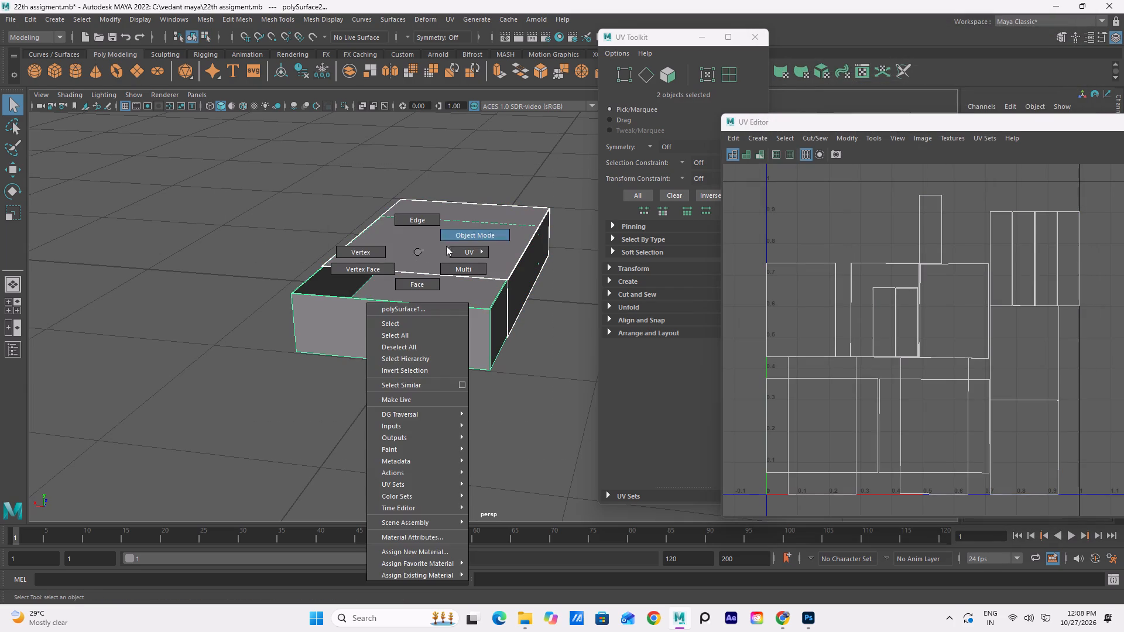
right_click_drag(446, 246, 510, 544)
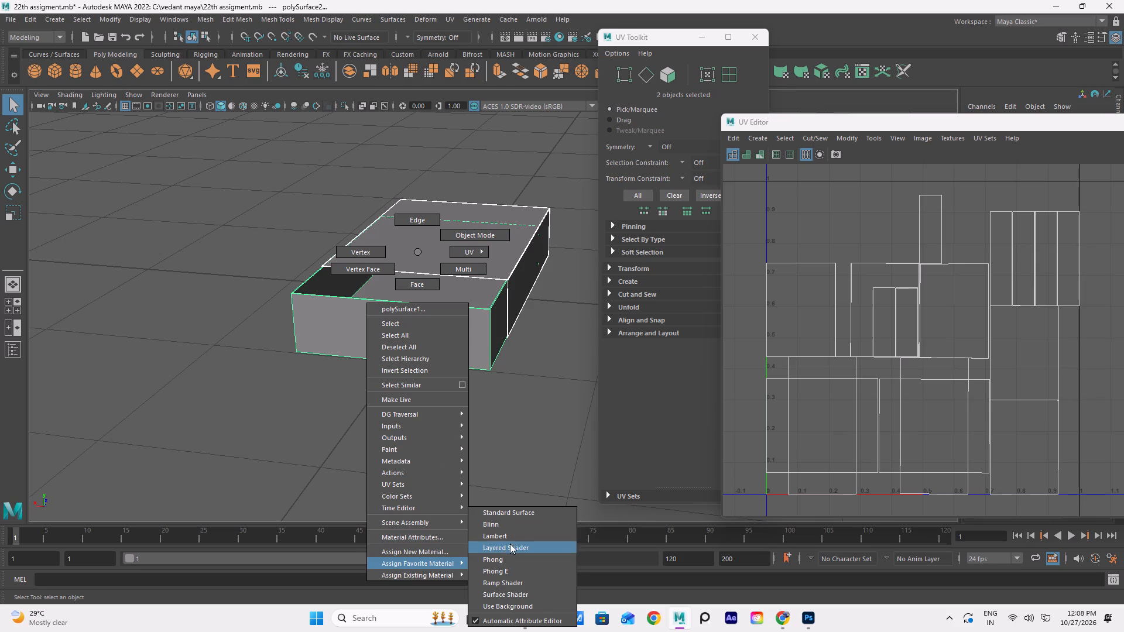
right_click_drag(510, 544, 512, 539)
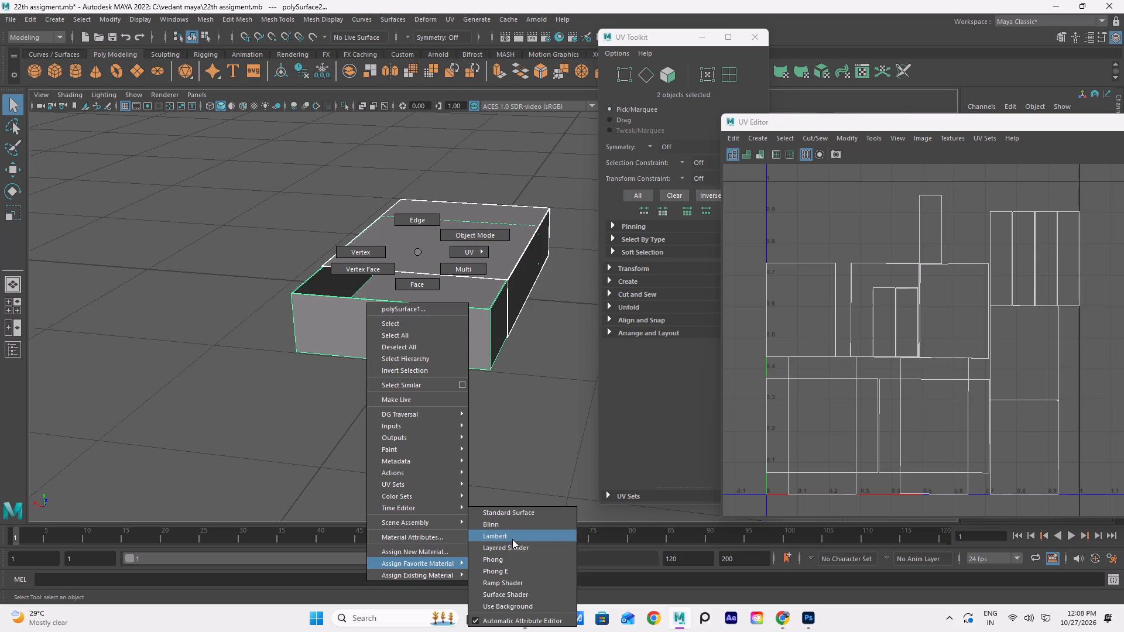
right_click_drag(512, 539, 510, 537)
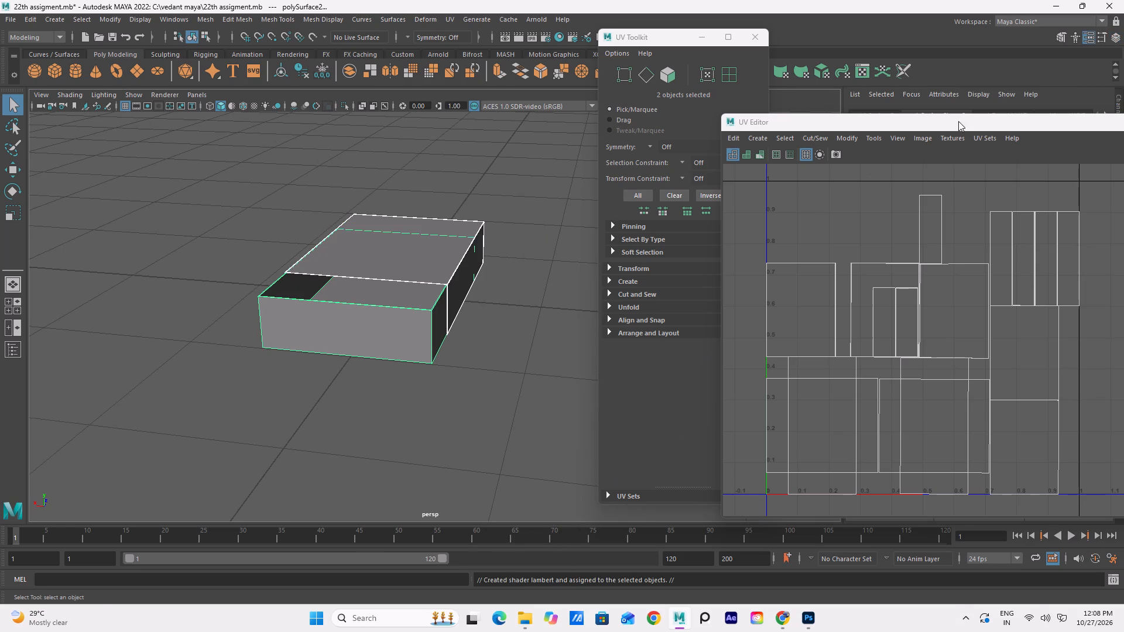
Dock the UV Editor beside the Attribute Editor and close the floating UV Toolkit.
left_click_drag(967, 121, 417, 119)
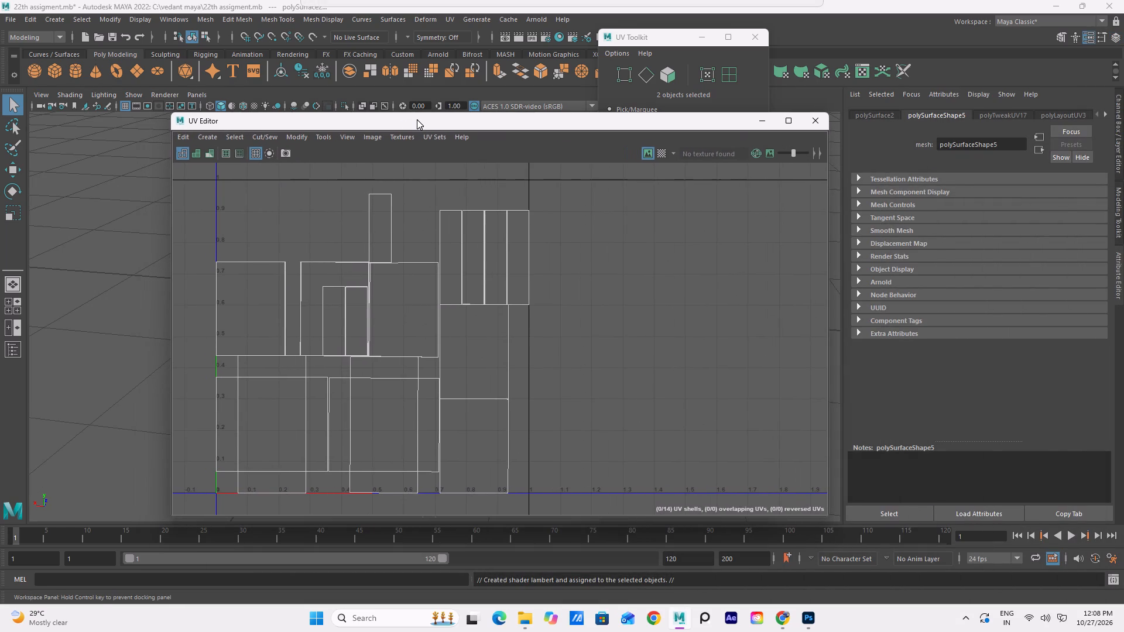
left_click_drag(417, 119, 775, 211)
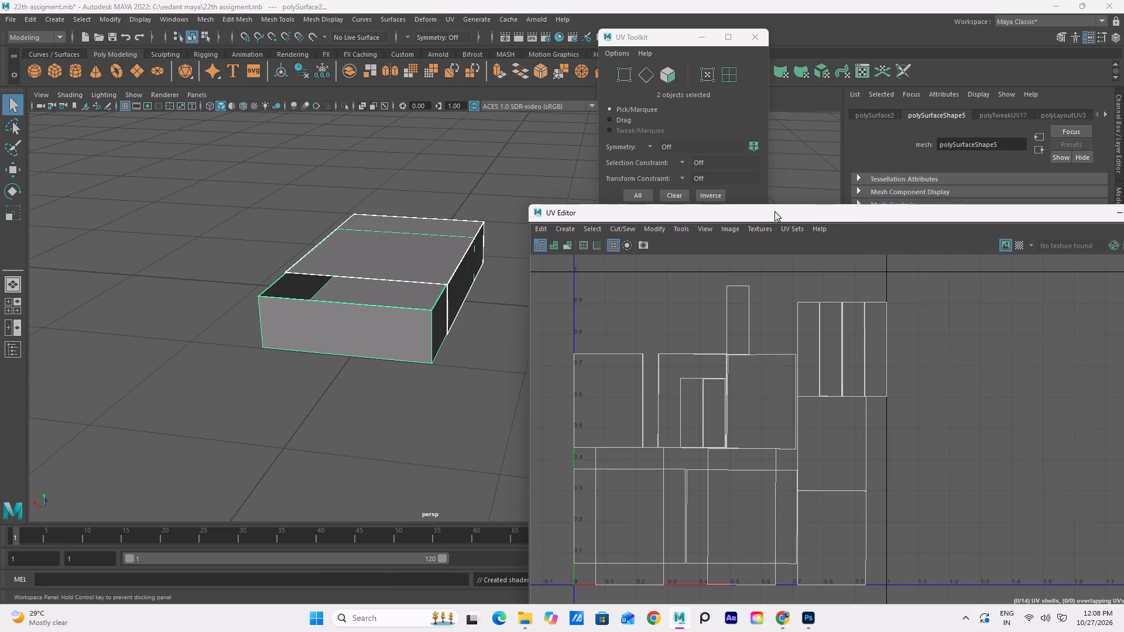
left_click_drag(775, 211, 772, 187)
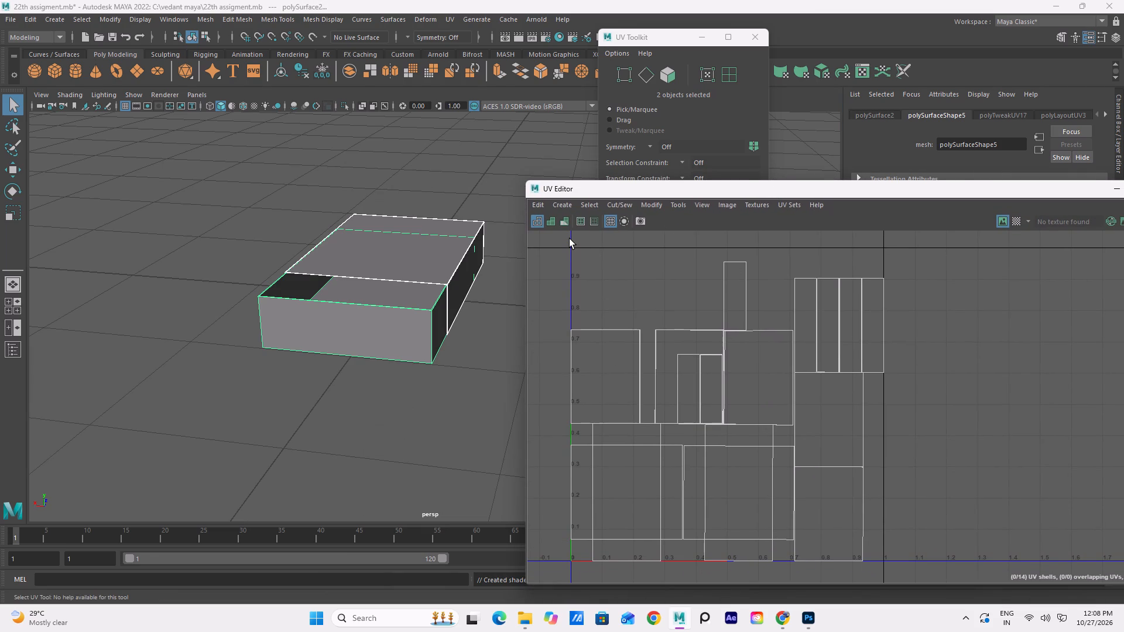
left_click_drag(777, 193, 773, 193)
left_click_drag(773, 193, 796, 188)
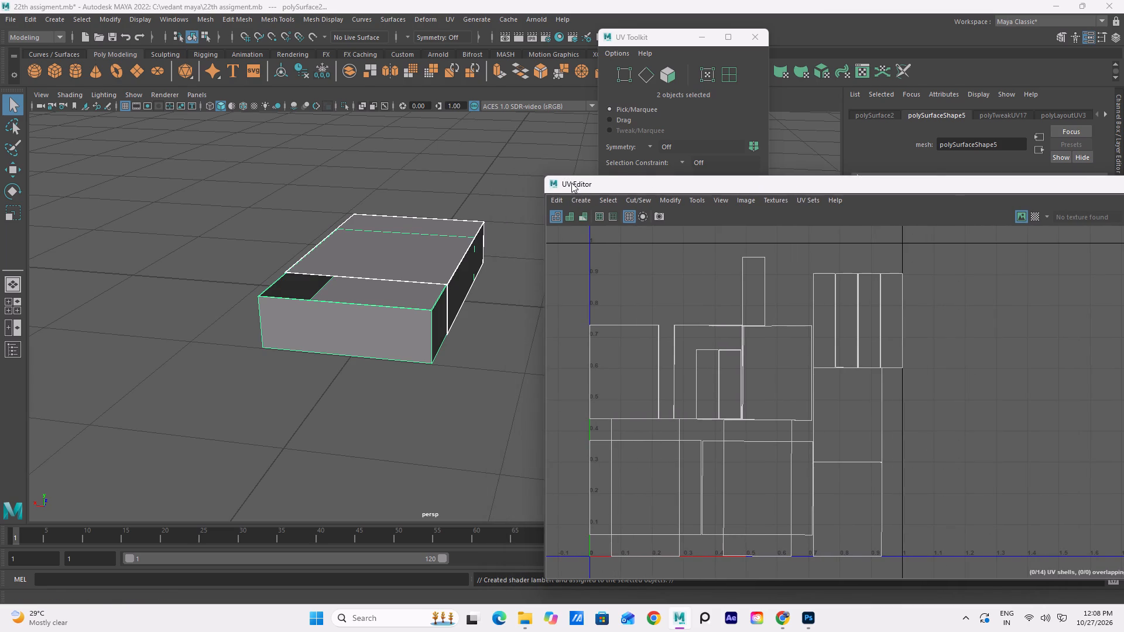
left_click_drag(571, 183, 1123, 109)
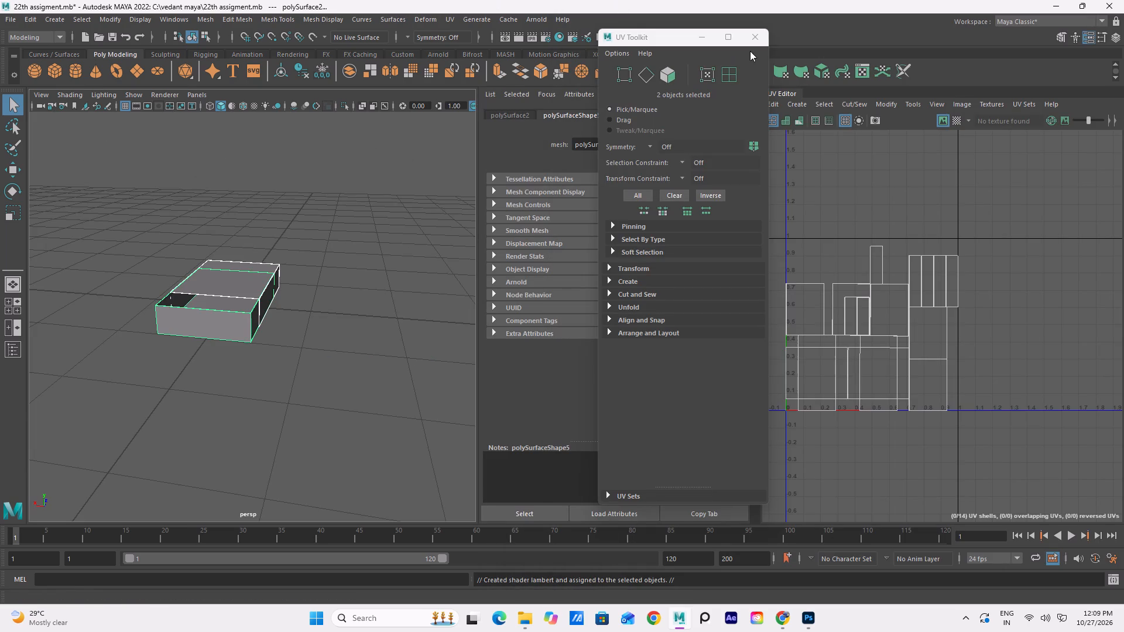
left_click(749, 40)
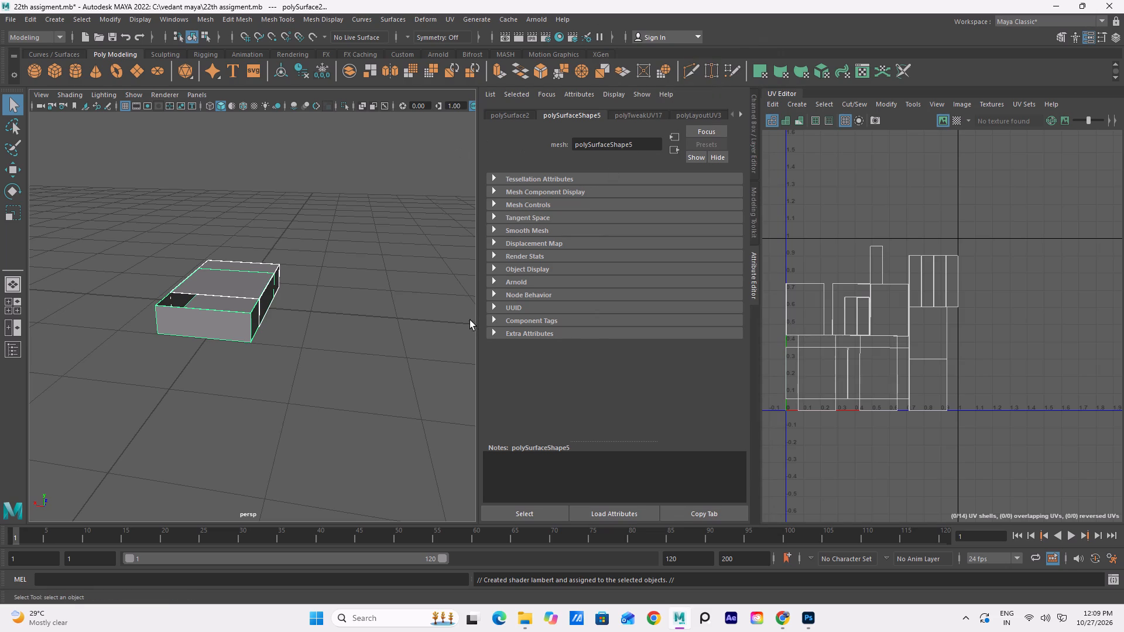
left_click_drag(478, 333, 640, 363)
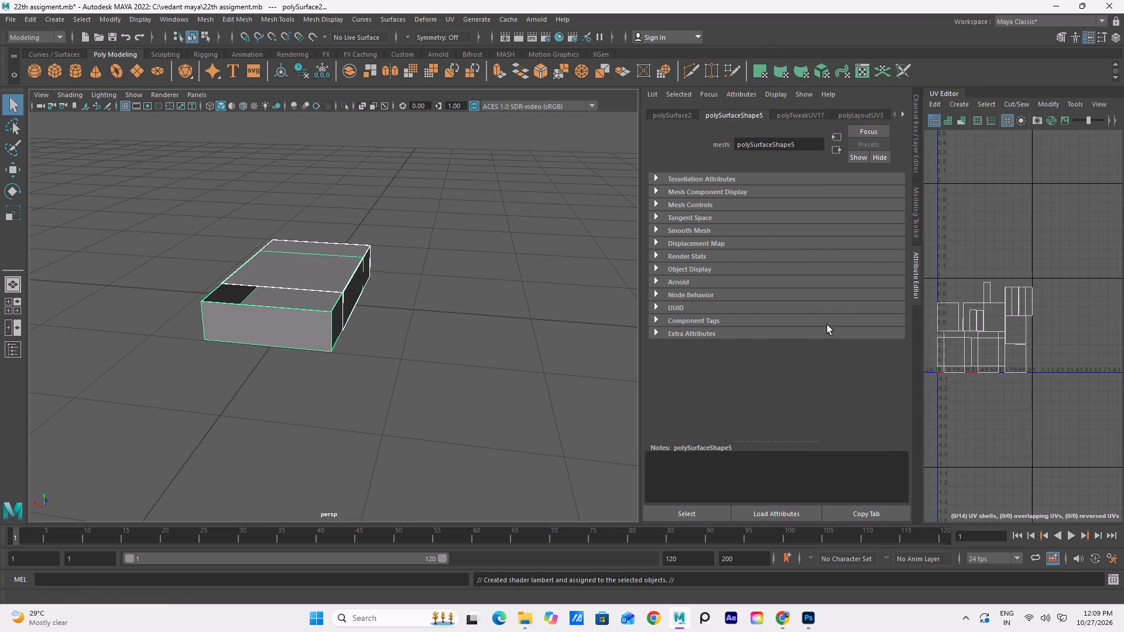
left_click_drag(922, 315, 787, 311)
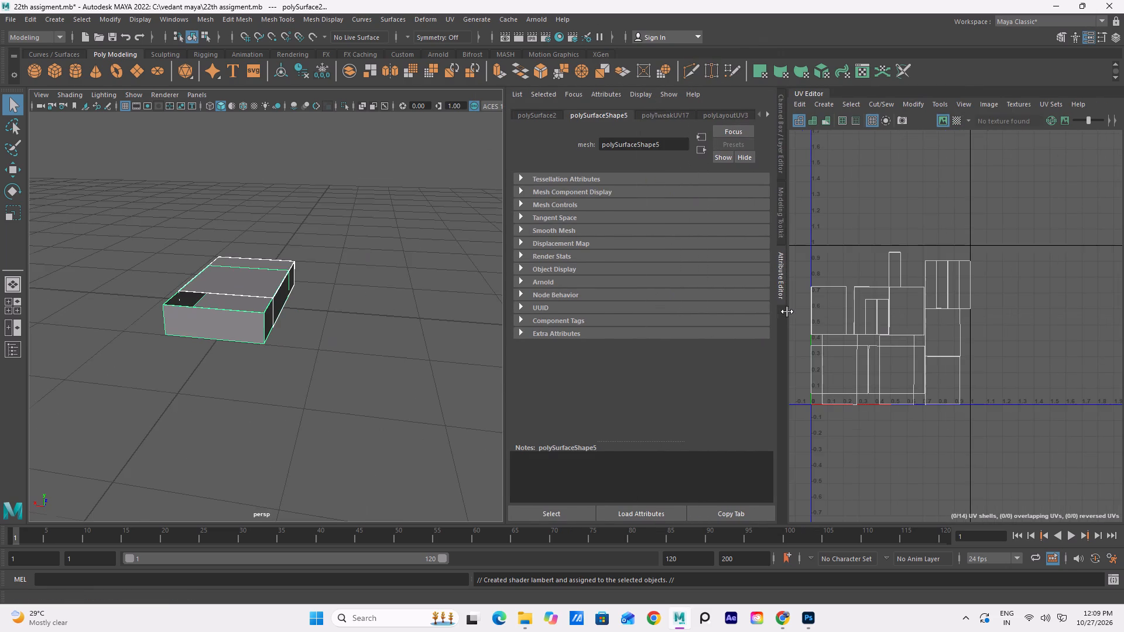
Select both the matchbox sleeve and tray and combine them into a single mesh.
left_click_drag(145, 242, 261, 356)
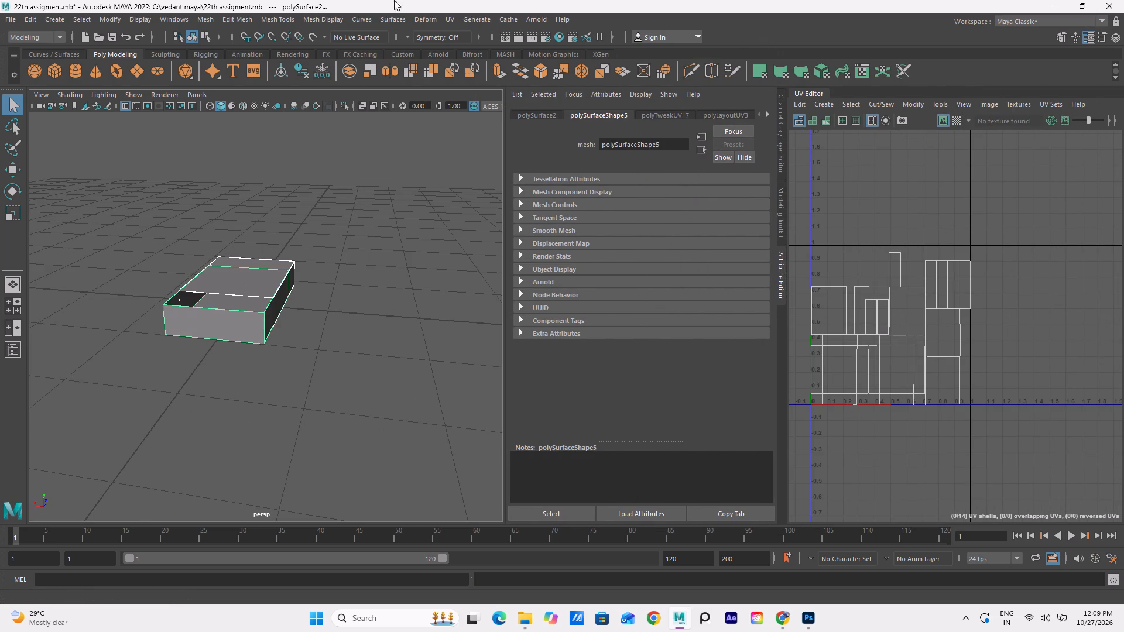
left_click(351, 67)
Assign a new Lambert material to the combined matchbox mesh.
right_click(240, 280)
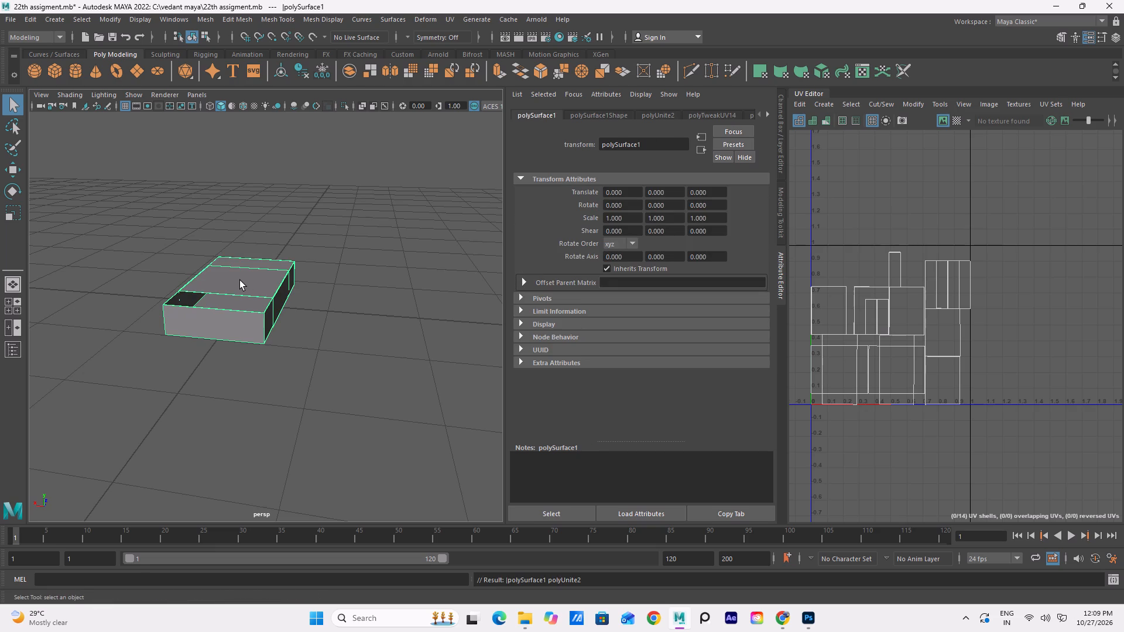
right_click(241, 280)
right_click_drag(244, 284, 338, 549)
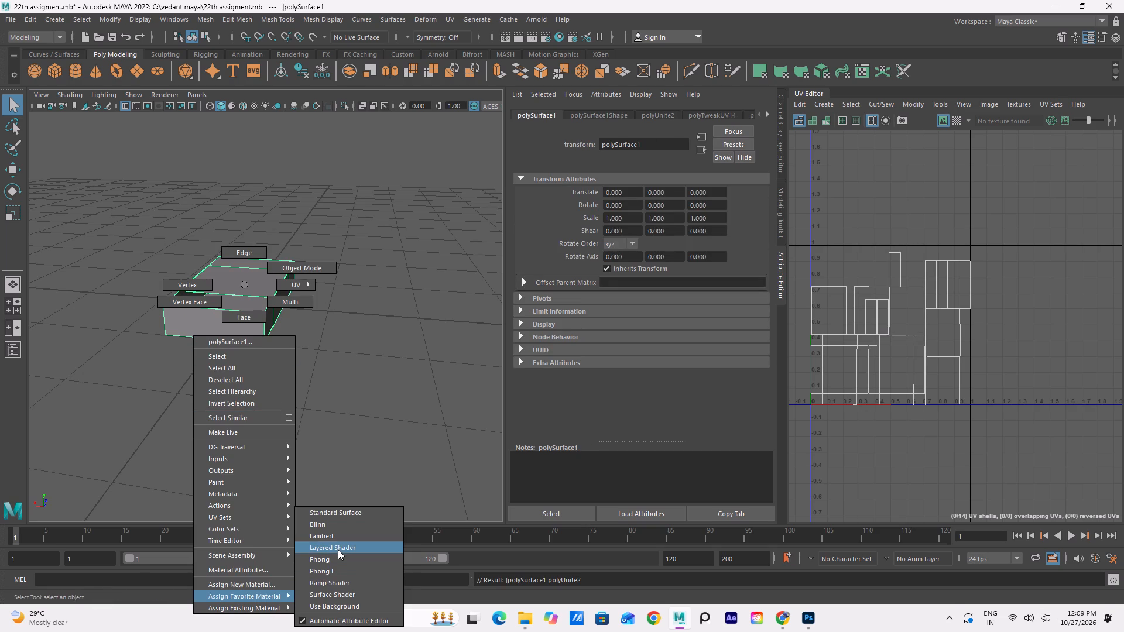
right_click_drag(338, 549, 341, 537)
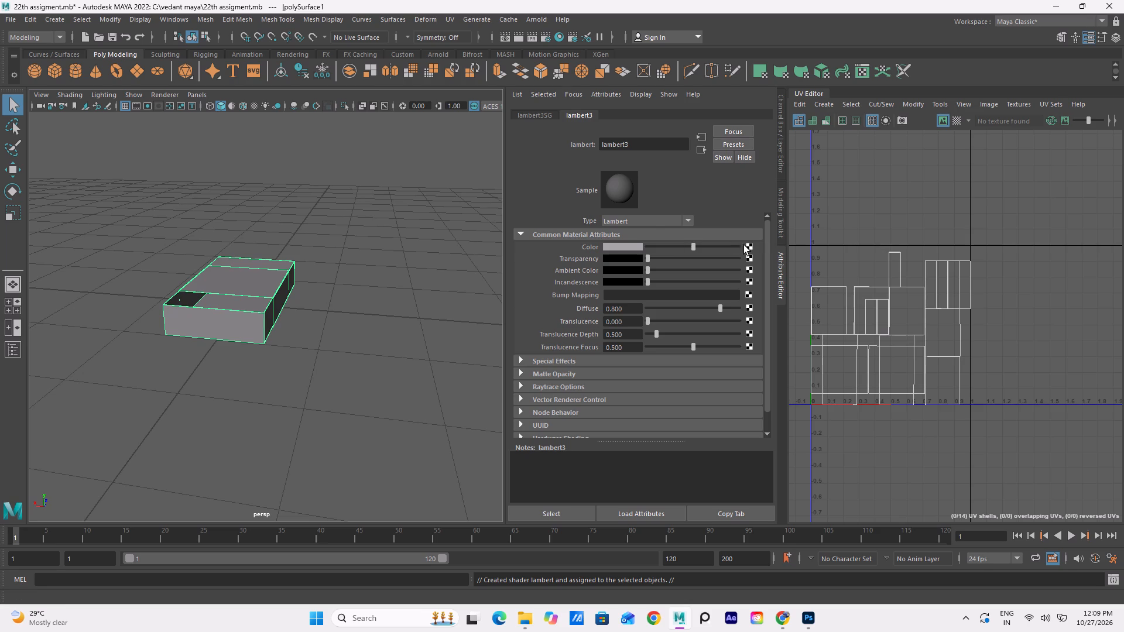
Connect a File texture to the Color attribute of the new Lambert material.
left_click(751, 245)
right_click(751, 245)
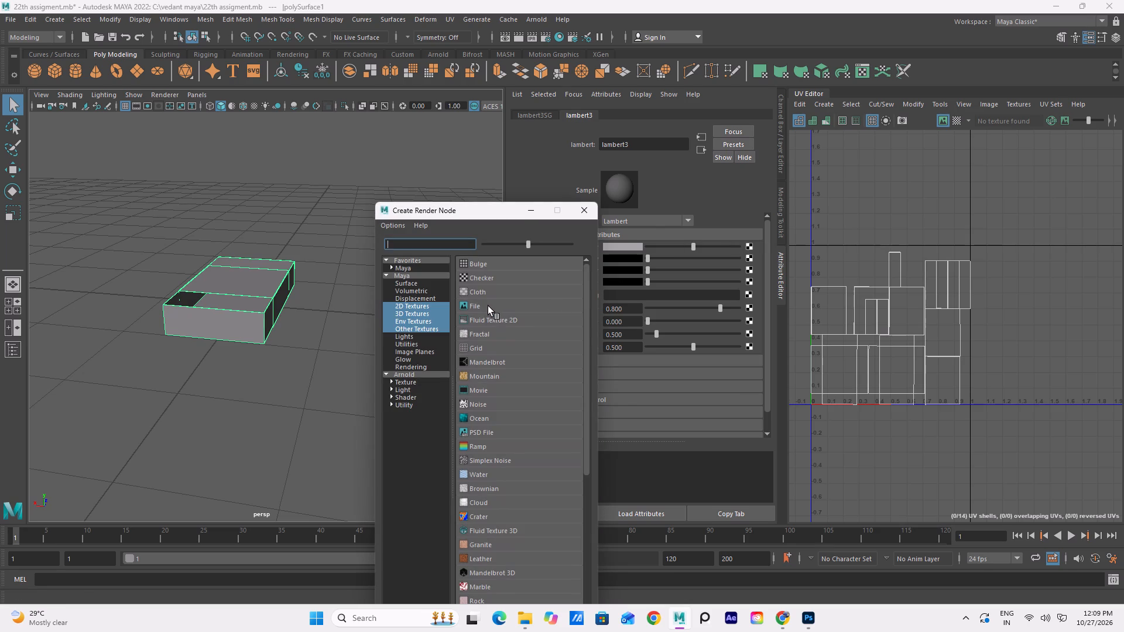
left_click(488, 306)
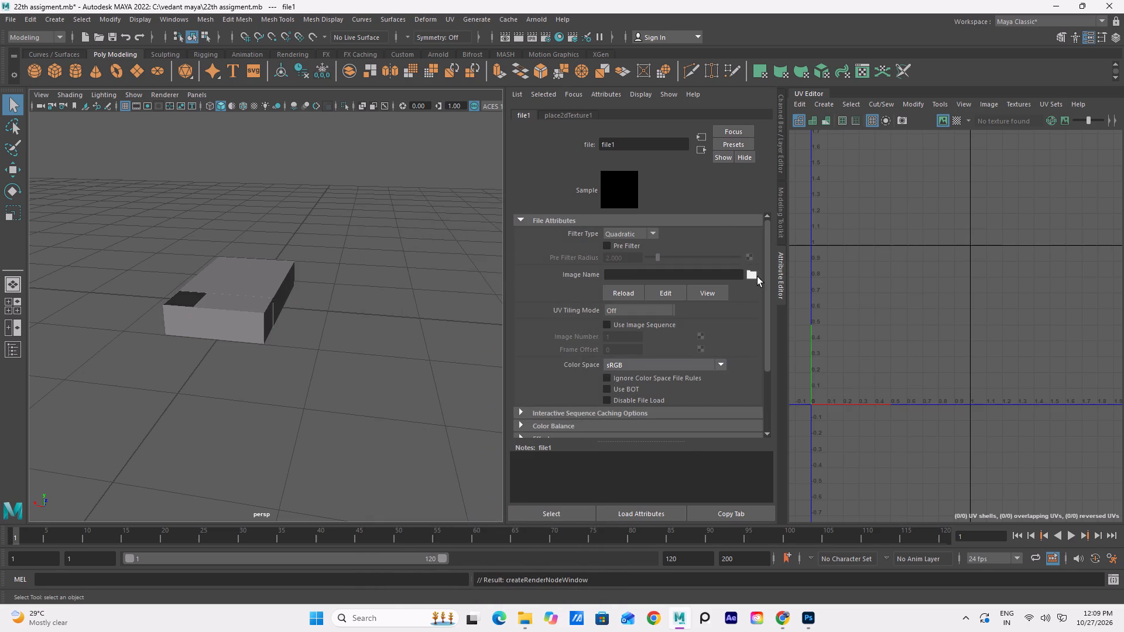
Load uv texture.jpg from the vedant maya folder on the C drive as the File texture's image.
left_click(752, 276)
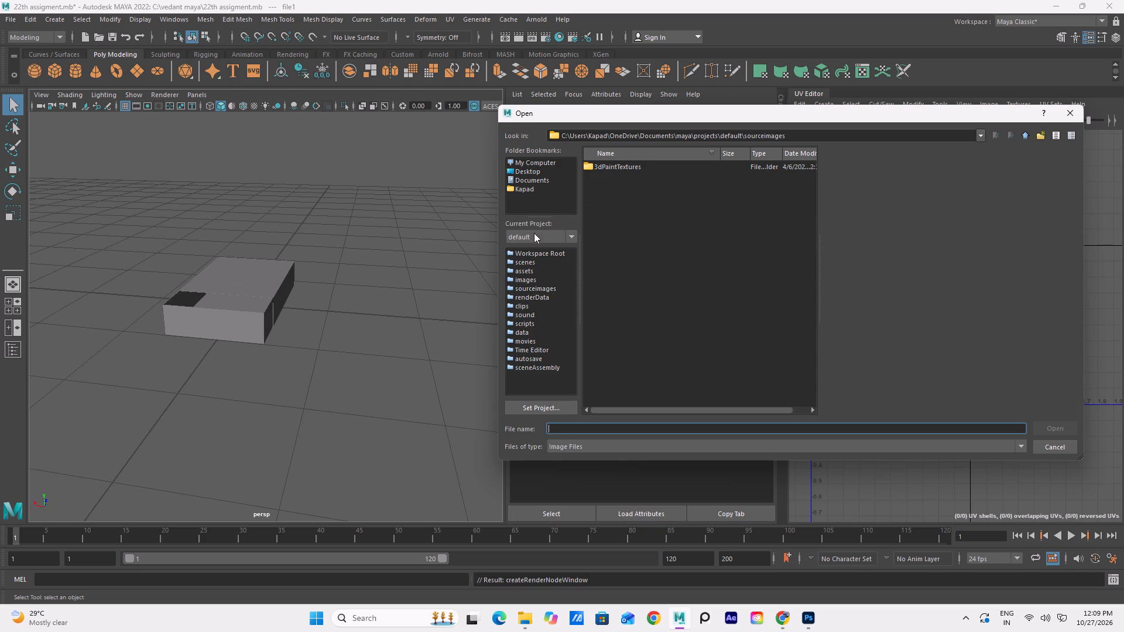
left_click(530, 165)
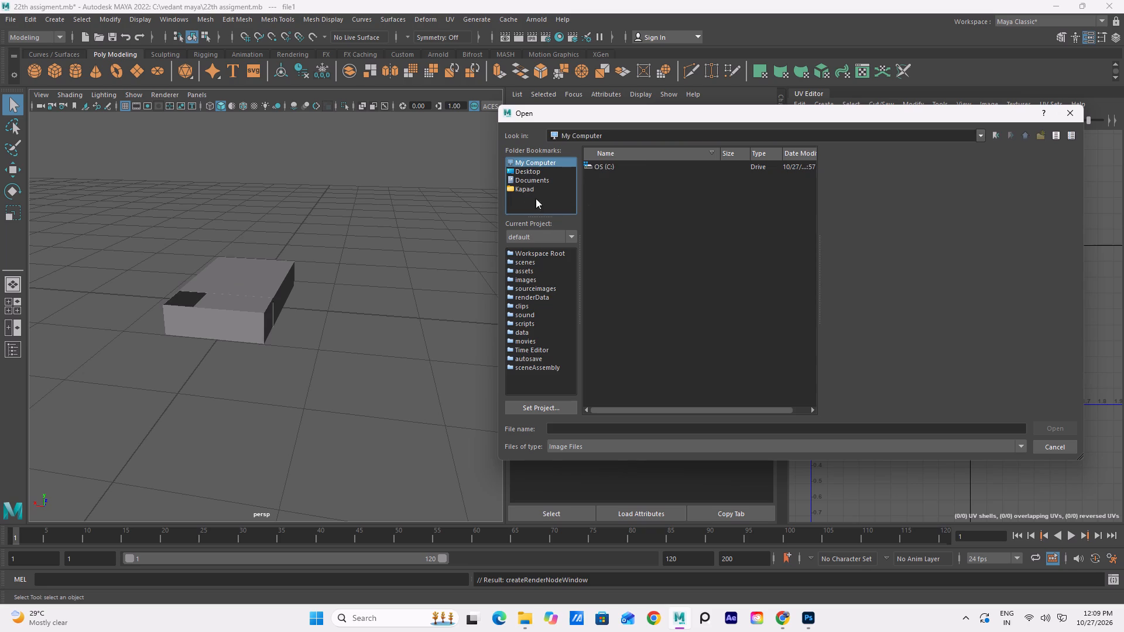
double_click(605, 165)
scroll(647, 355, "down", 5)
scroll(631, 341, "up", 5)
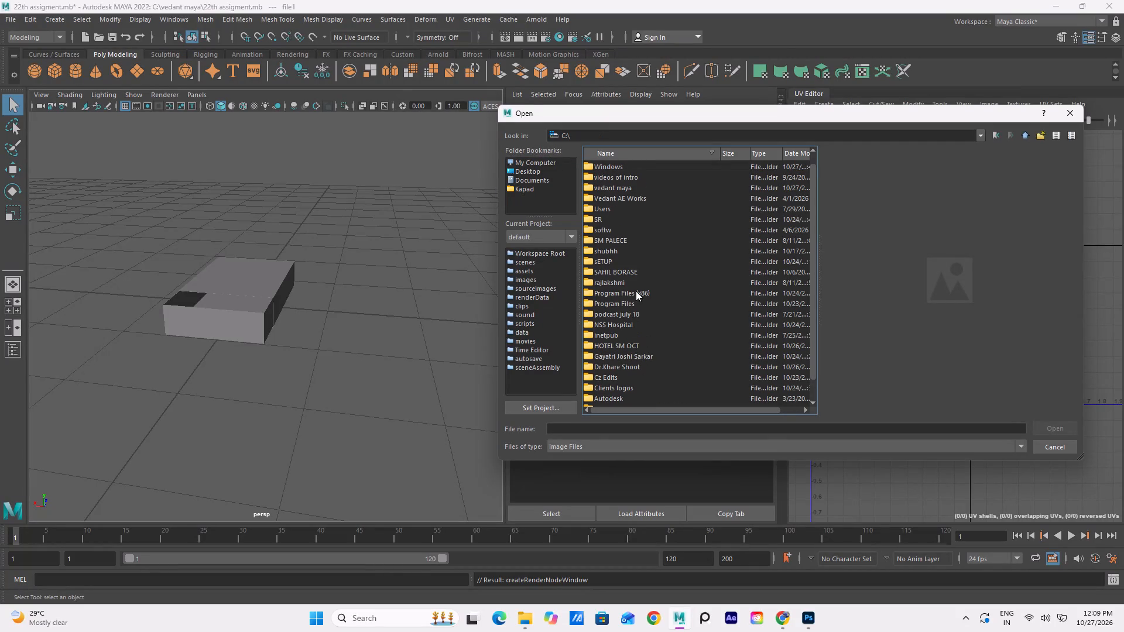
double_click(608, 197)
scroll(642, 264, "down", 15)
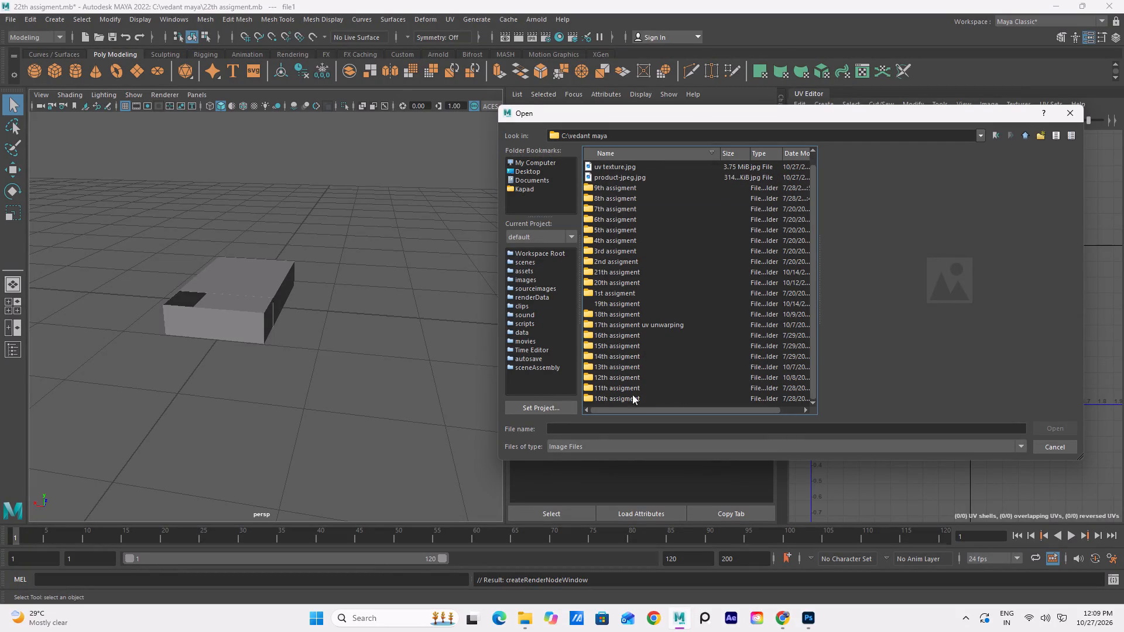
left_click(611, 432)
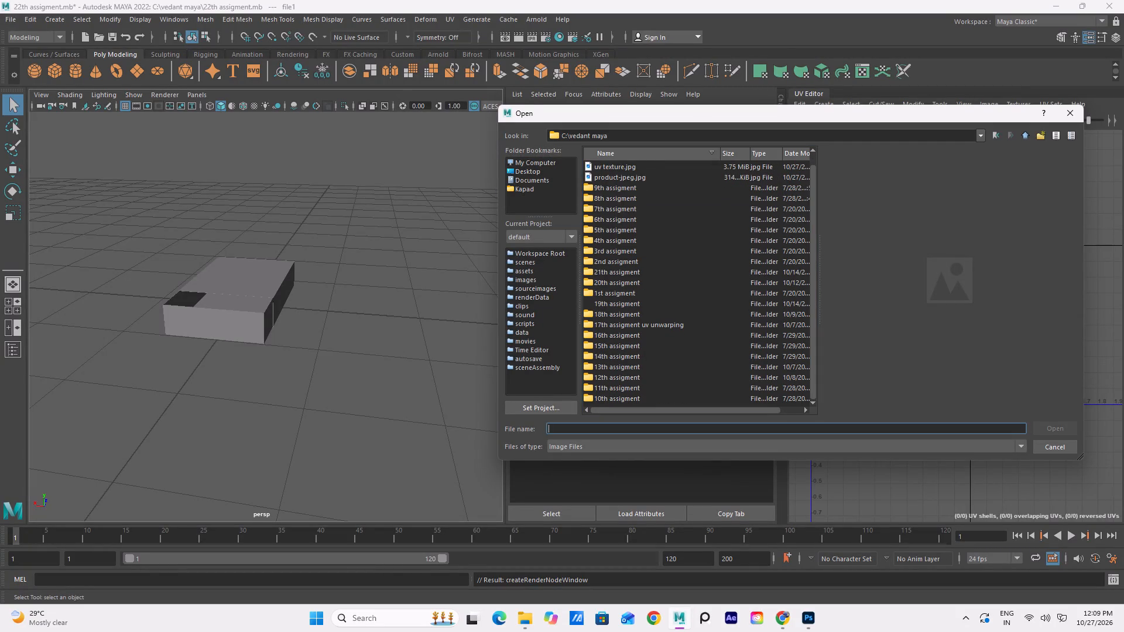
scroll(627, 252, "up", 4)
left_click(630, 169)
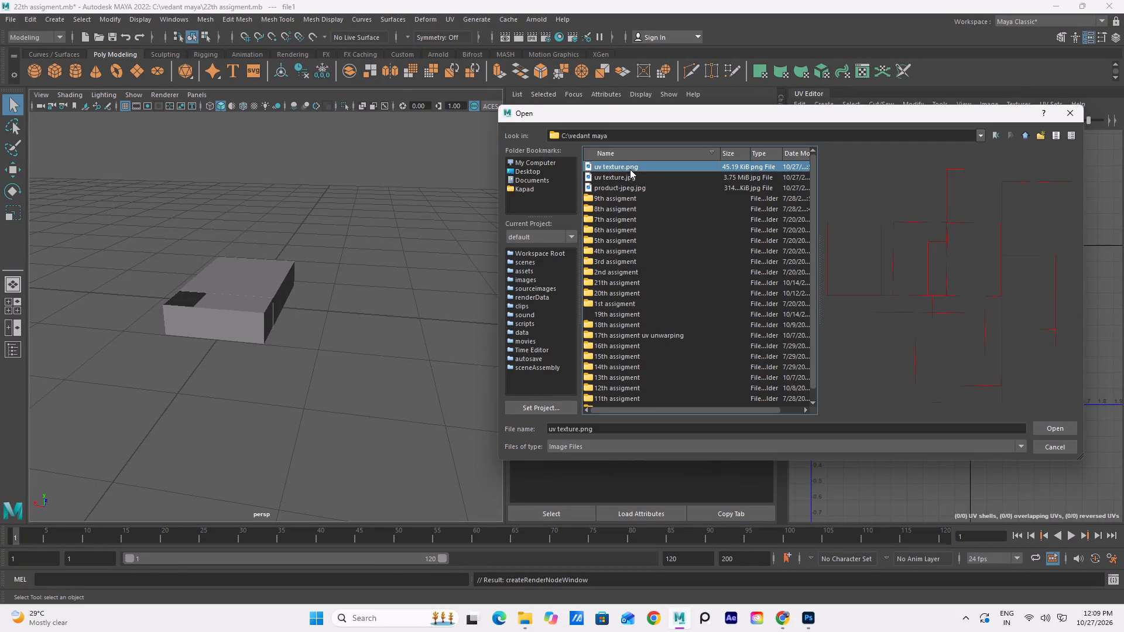
left_click(639, 179)
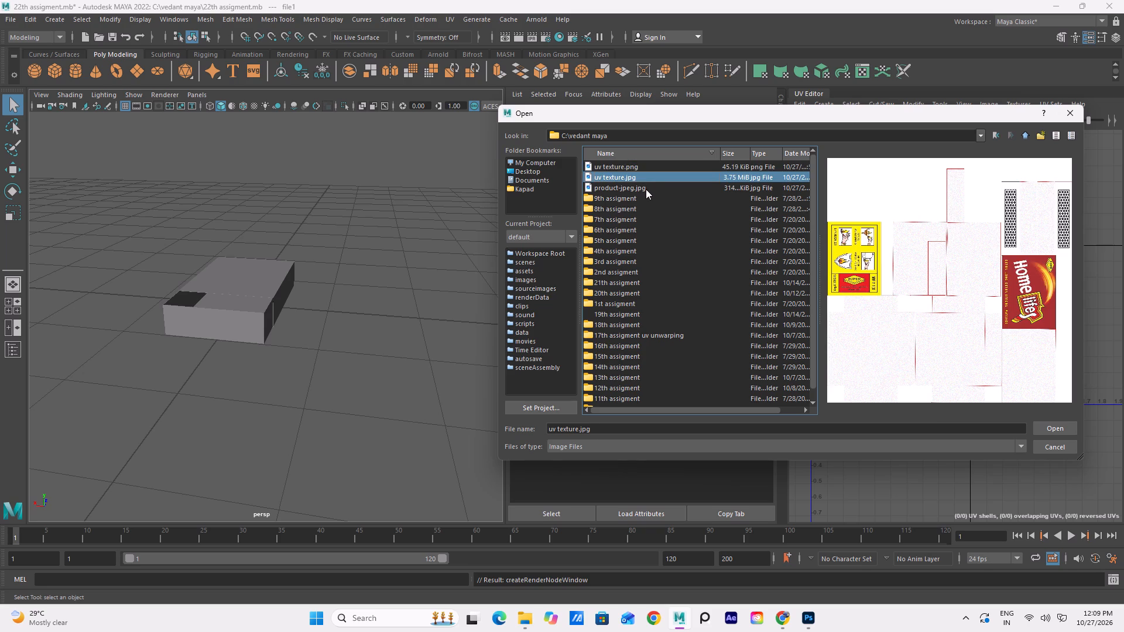
left_click(639, 190)
left_click(634, 177)
double_click(629, 176)
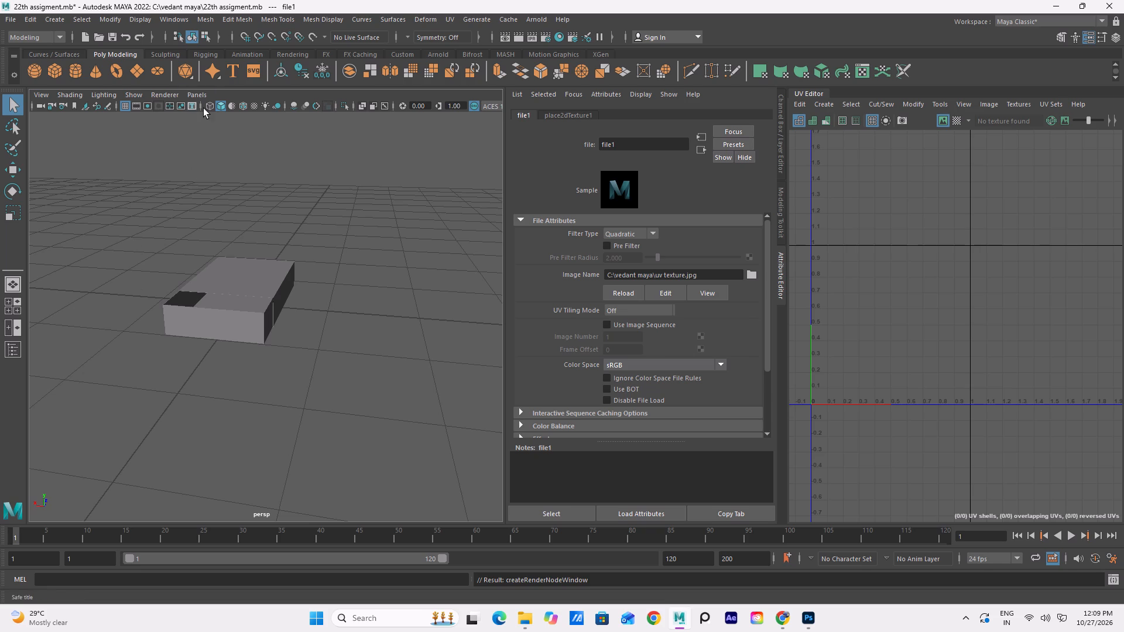
Turn on textured display in the perspective view.
left_click(247, 109)
left_click(242, 108)
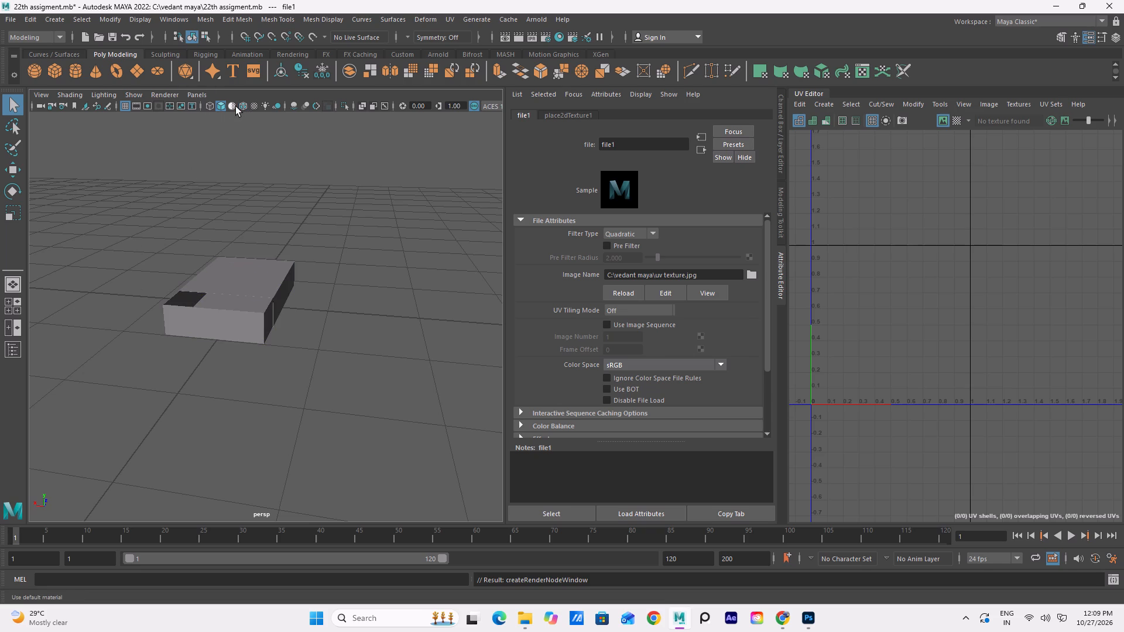
double_click(236, 107)
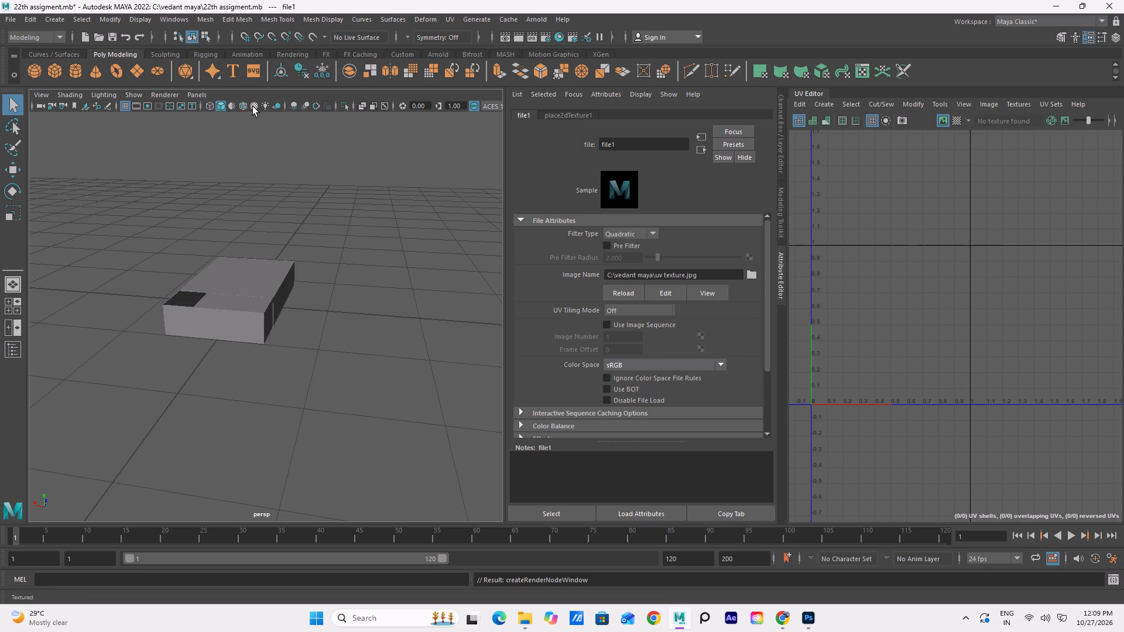
left_click(253, 107)
left_click(253, 107)
left_click(253, 107)
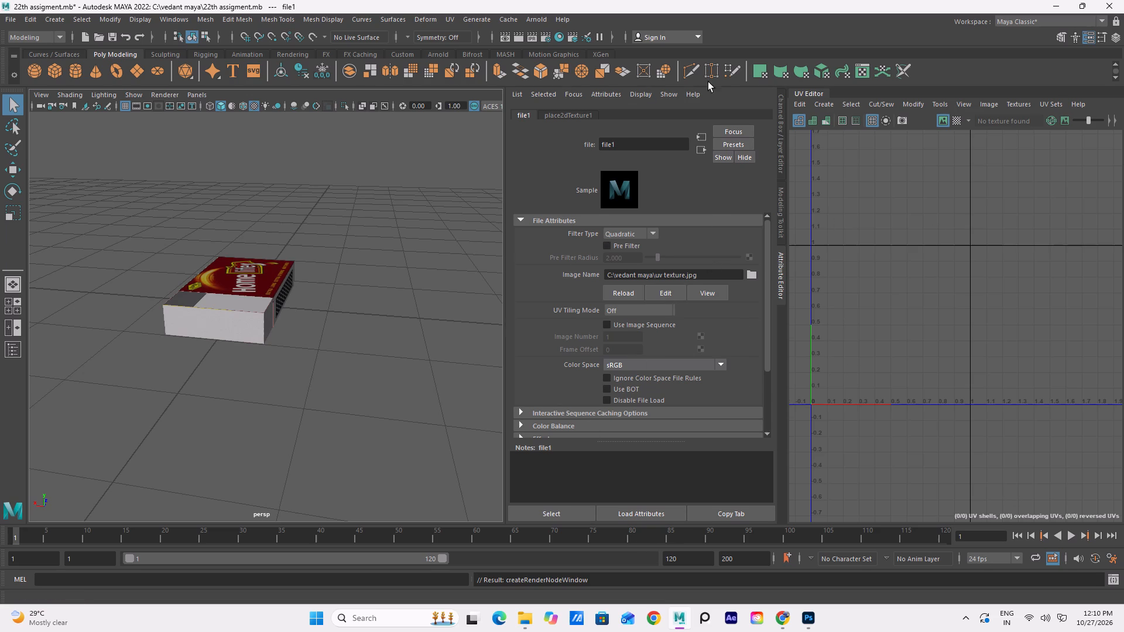
Close the docked UV Editor to give the perspective view more room.
left_click_drag(720, 95, 713, 138)
right_click(814, 94)
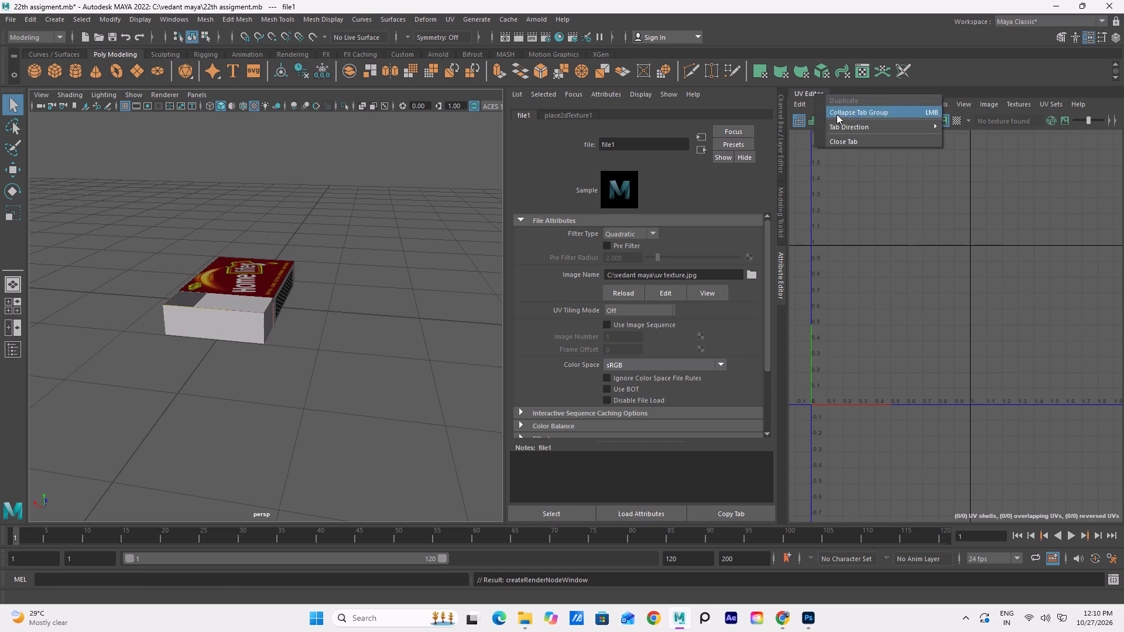
left_click(848, 140)
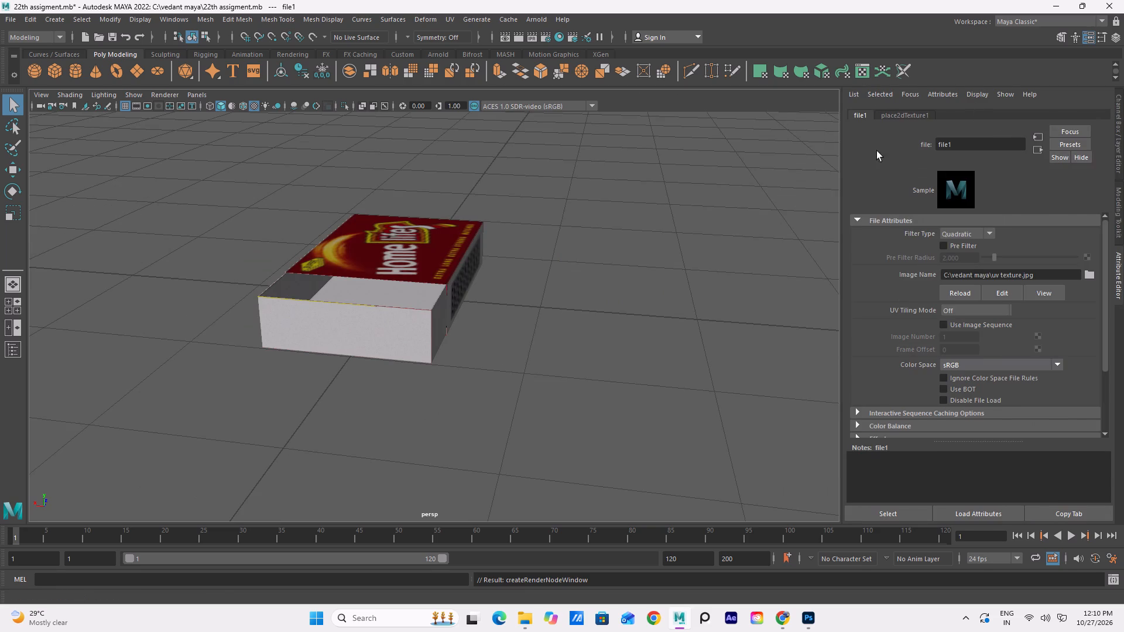
left_click_drag(842, 140, 1022, 146)
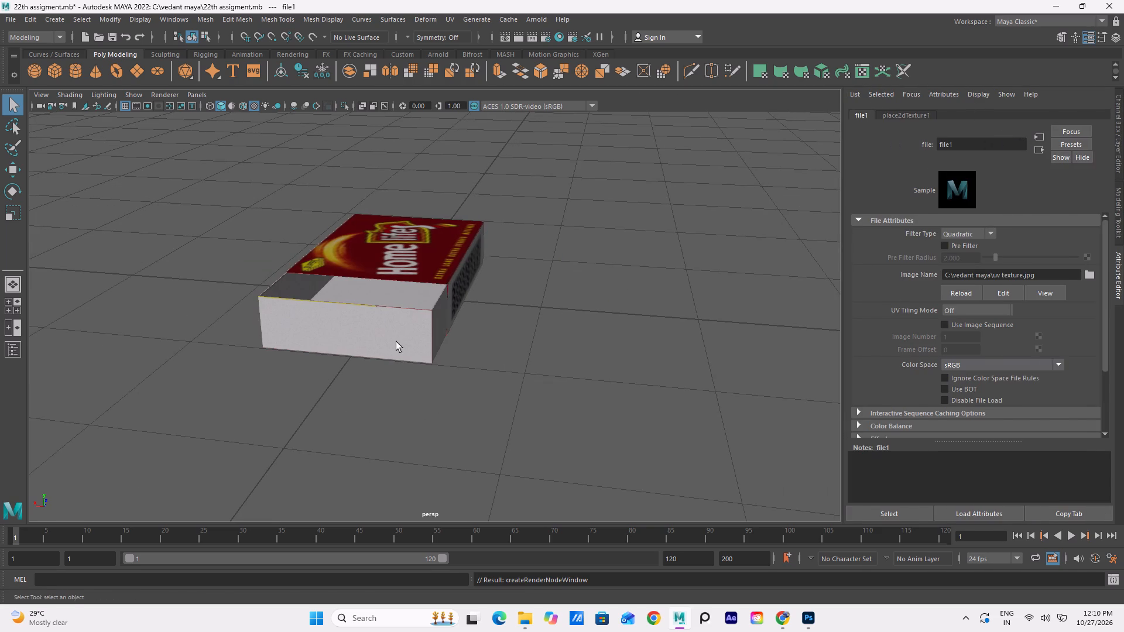
Capture a screen snip of the textured matchbox showing the Home lifes cover and the striker side.
left_click_drag(479, 330, 323, 345, "alt")
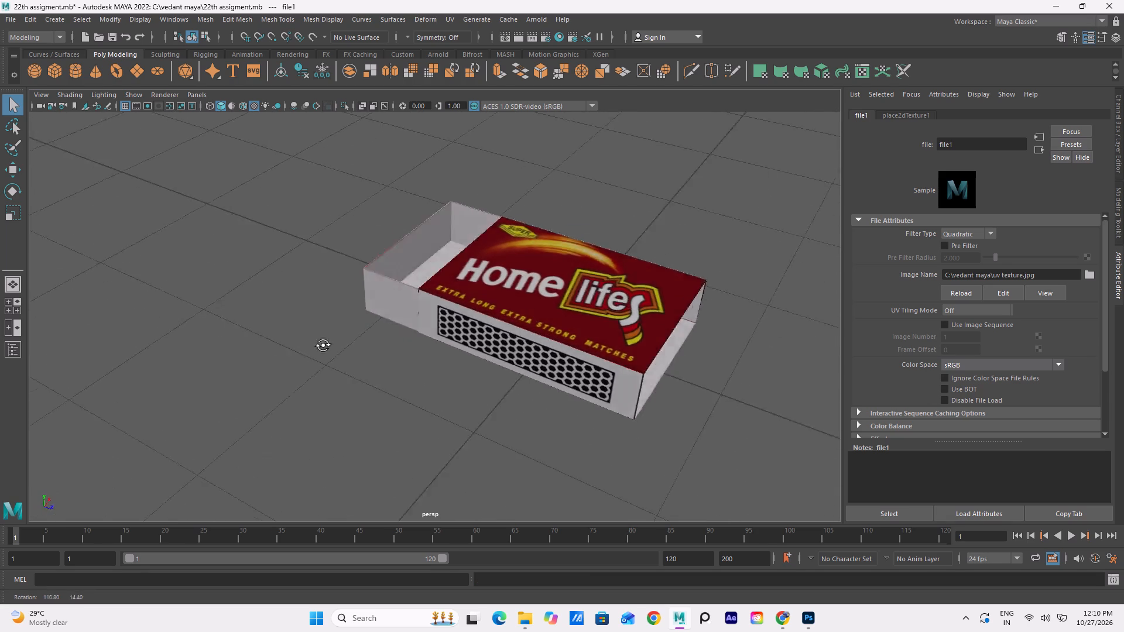
left_click_drag(323, 345, 316, 359, "alt")
middle_click_drag(532, 342, 438, 379, "alt")
scroll(446, 379, "up", 1, "alt")
left_click_drag(379, 400, 391, 381, "alt")
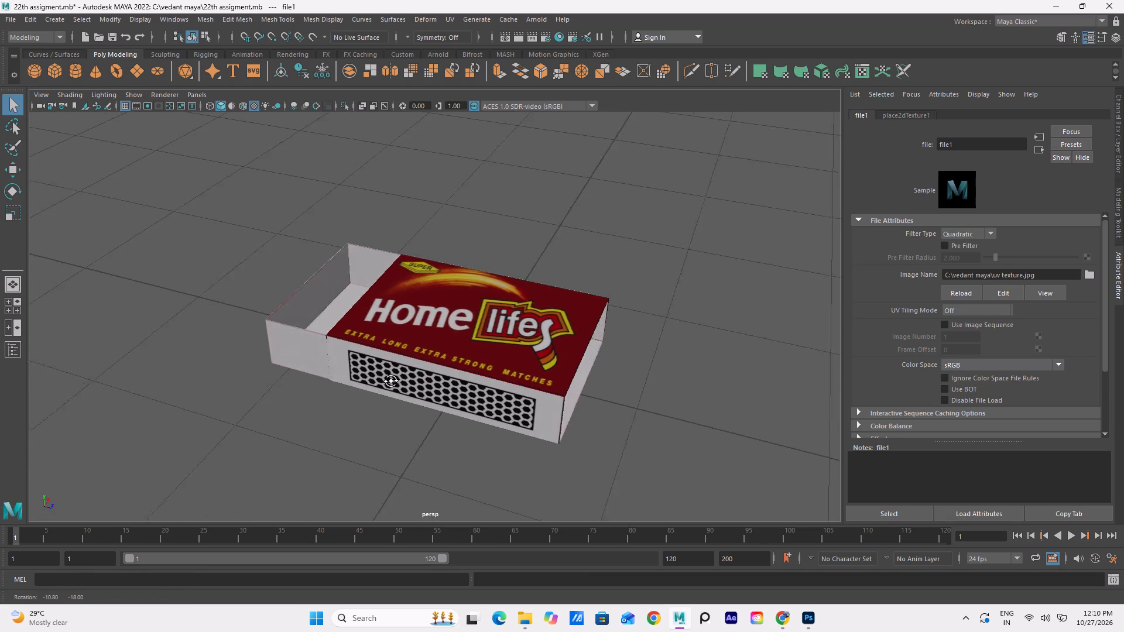
left_click_drag(391, 381, 387, 394, "alt")
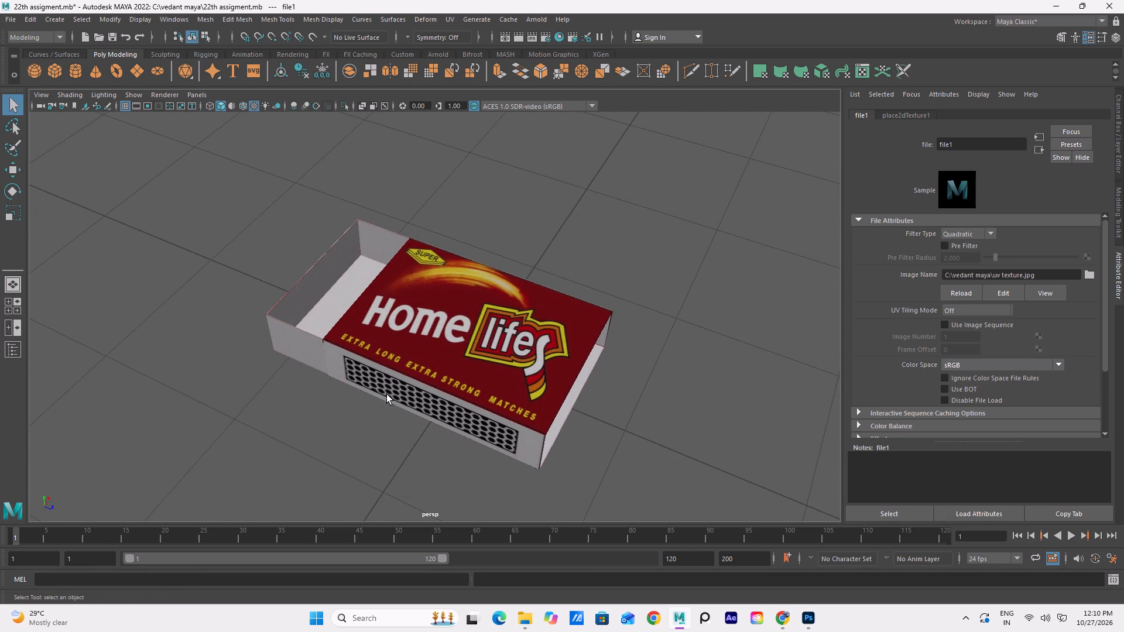
key("shift+super+s")
left_click_drag(116, 116, 776, 508)
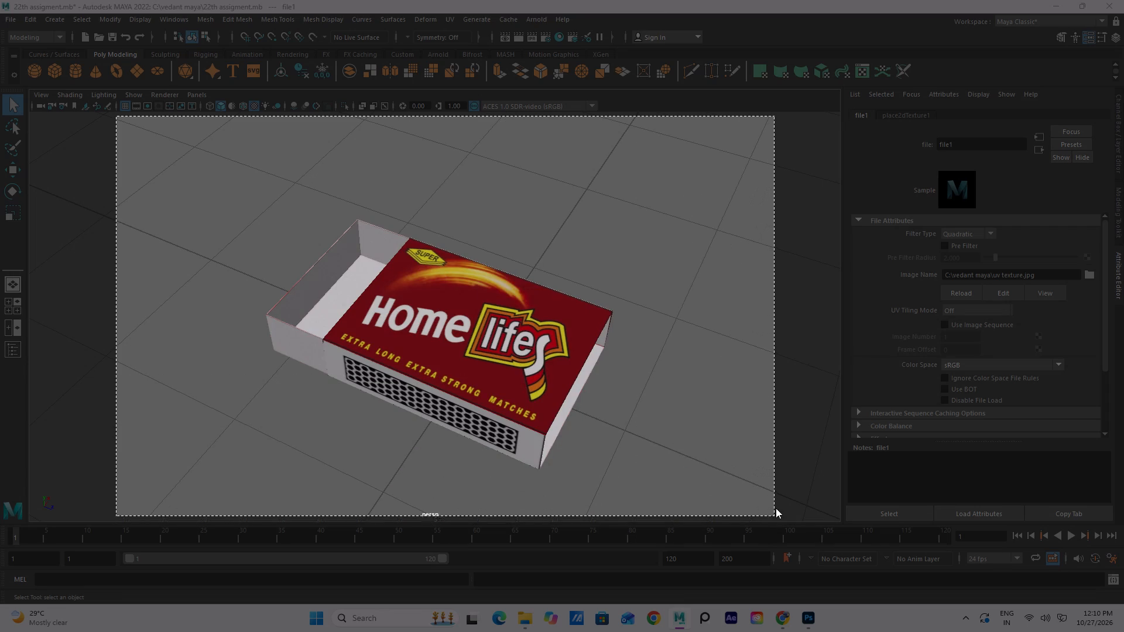
left_click_drag(776, 508, 791, 514)
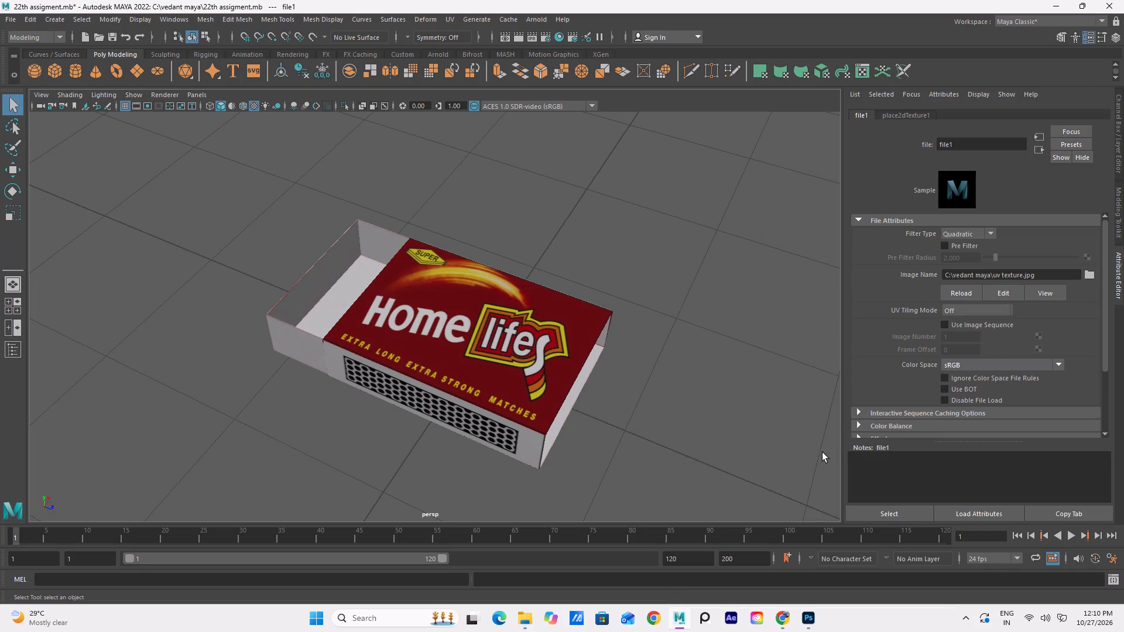
Save the cover snip as a PNG in the vedant maya folder and close the Snipping Tool.
left_click(952, 449)
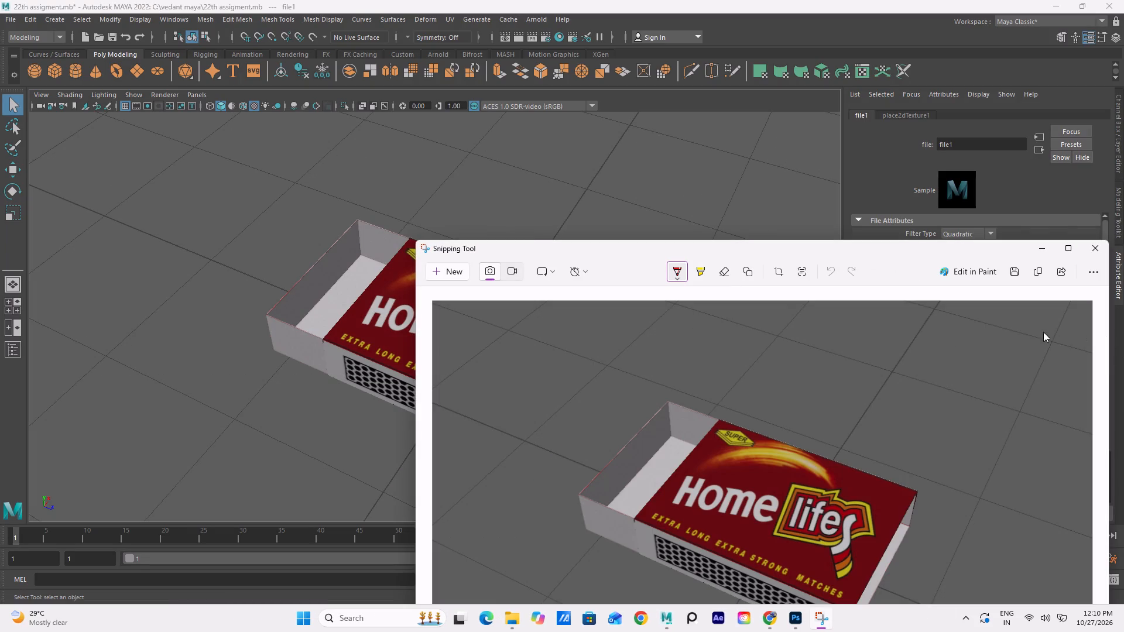
left_click(1018, 274)
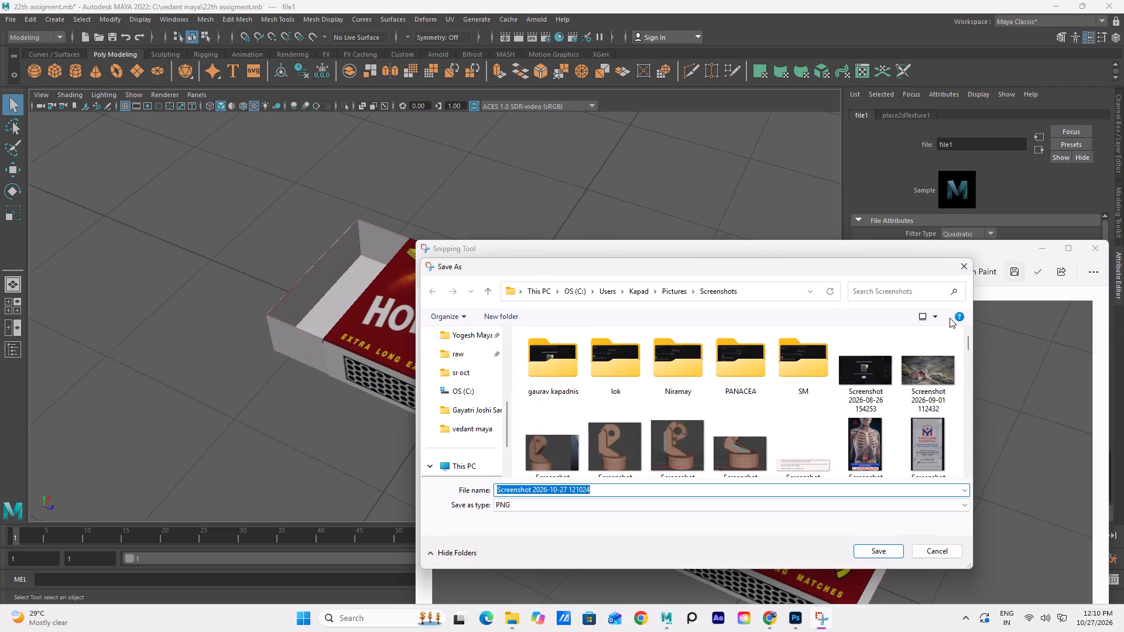
scroll(472, 429, "down", 5)
scroll(471, 429, "up", 3)
left_click(469, 428)
scroll(529, 404, "down", 20)
scroll(529, 404, "down", 1)
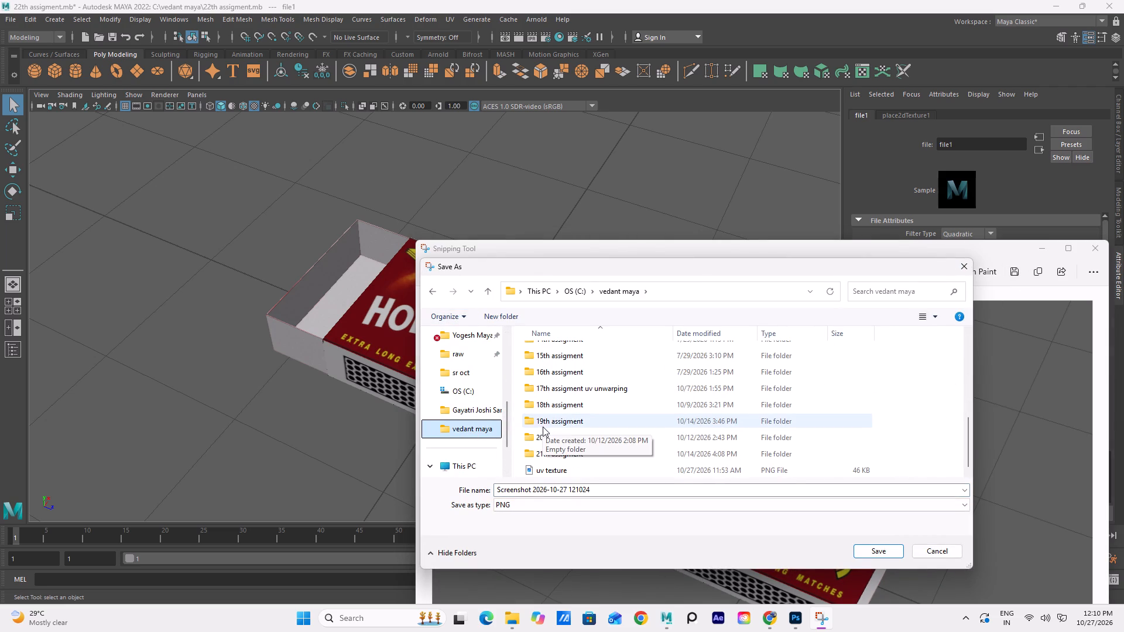
scroll(543, 427, "down", 6)
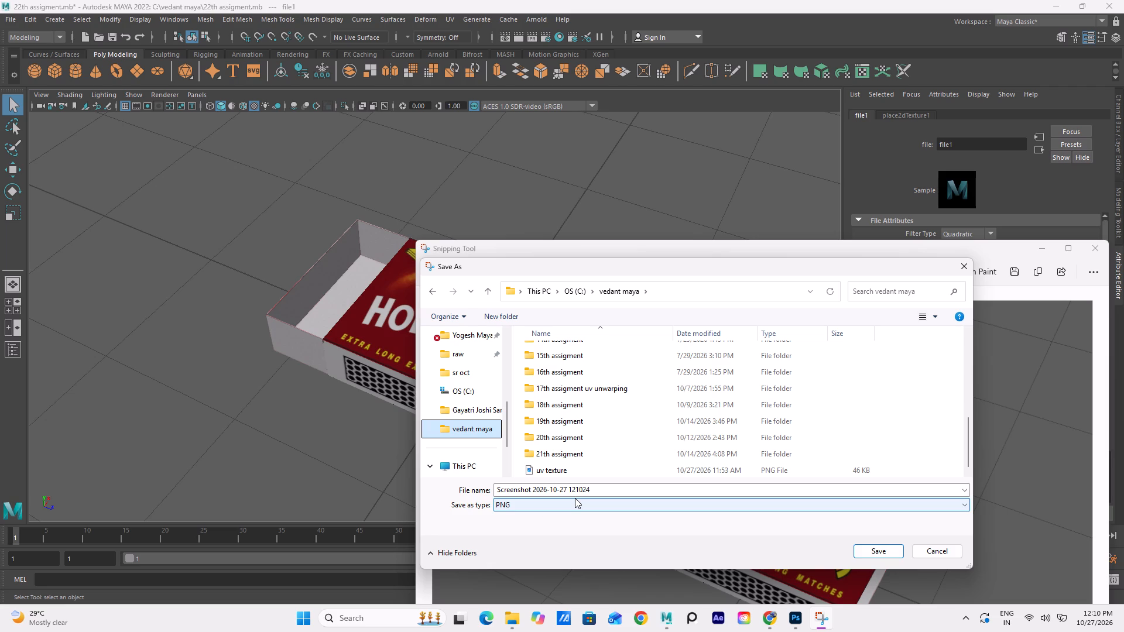
left_click(867, 545)
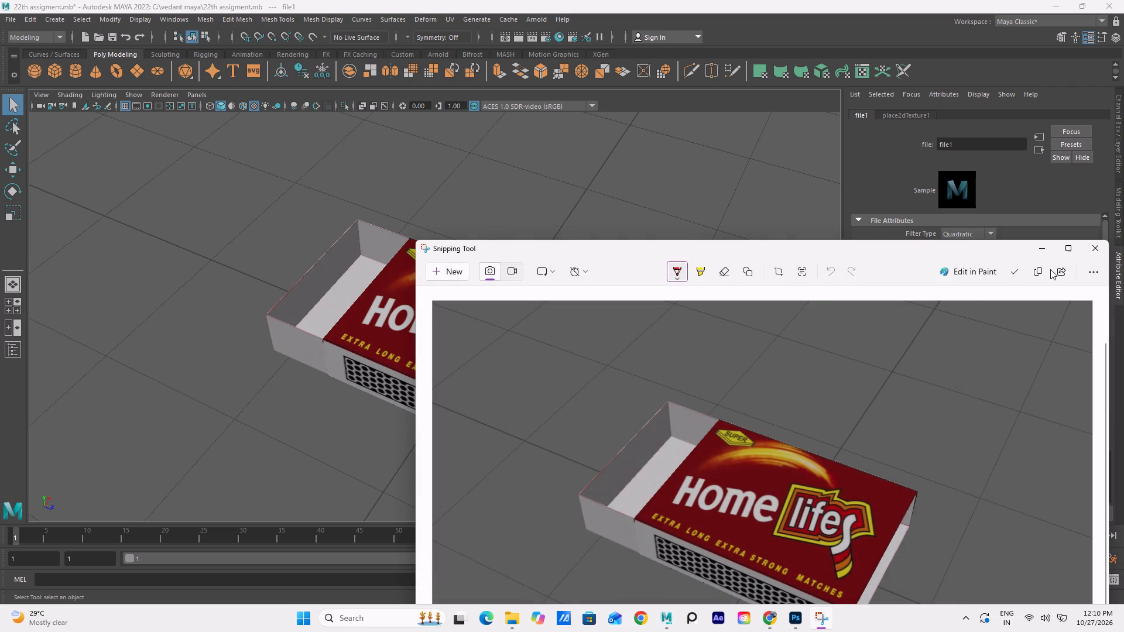
left_click(1092, 253)
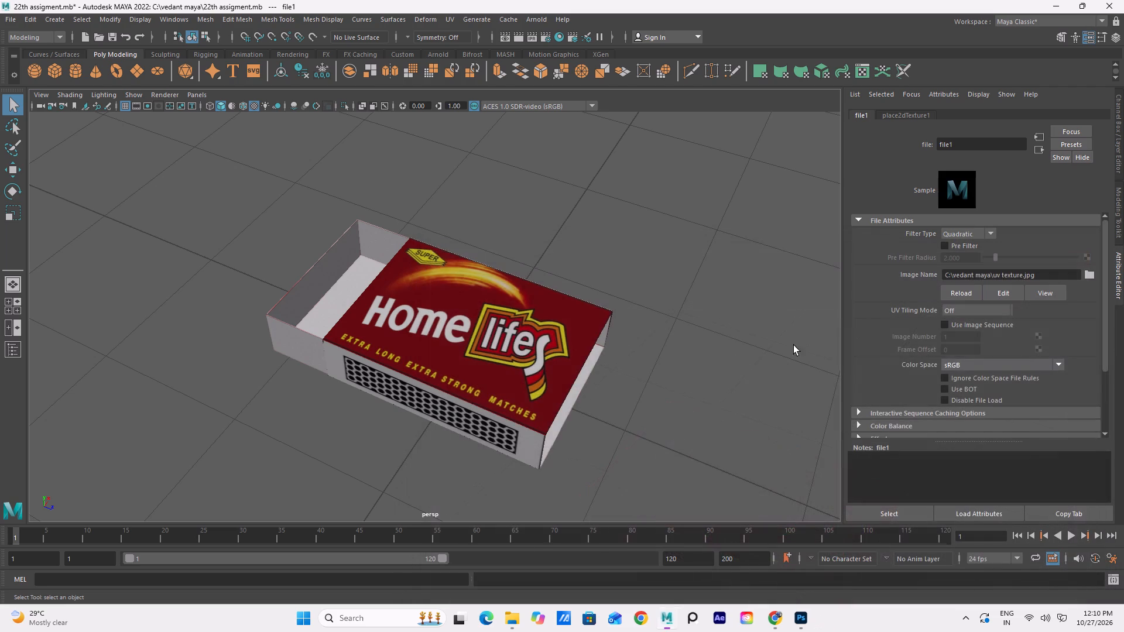
Hide the grid in the perspective view.
left_click_drag(506, 393, 616, 277, "alt")
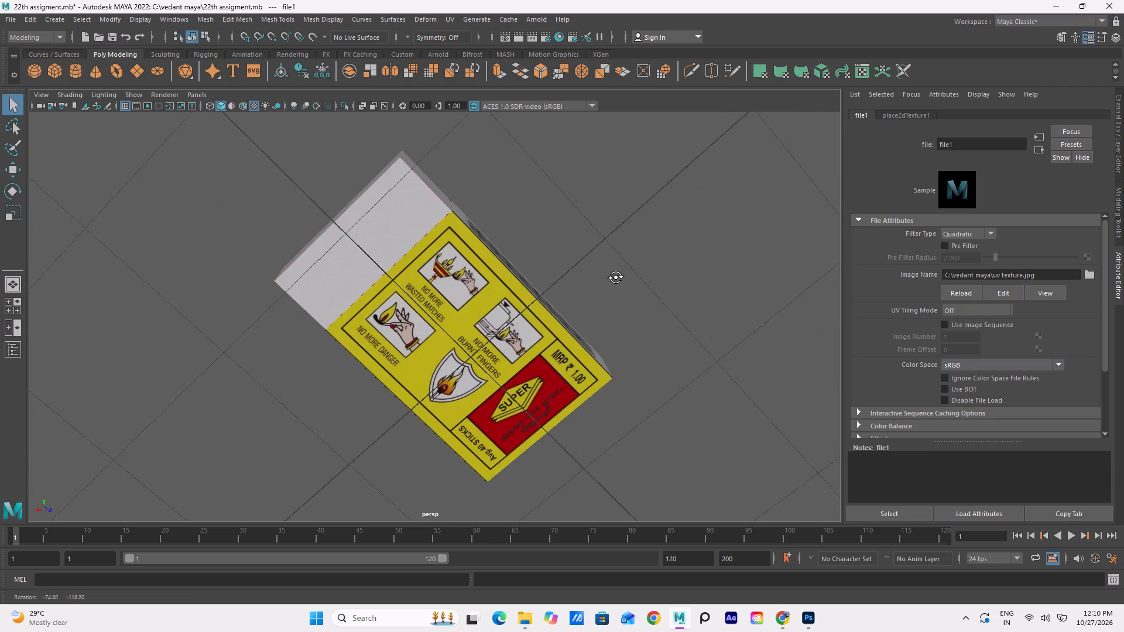
left_click_drag(616, 277, 575, 294, "alt")
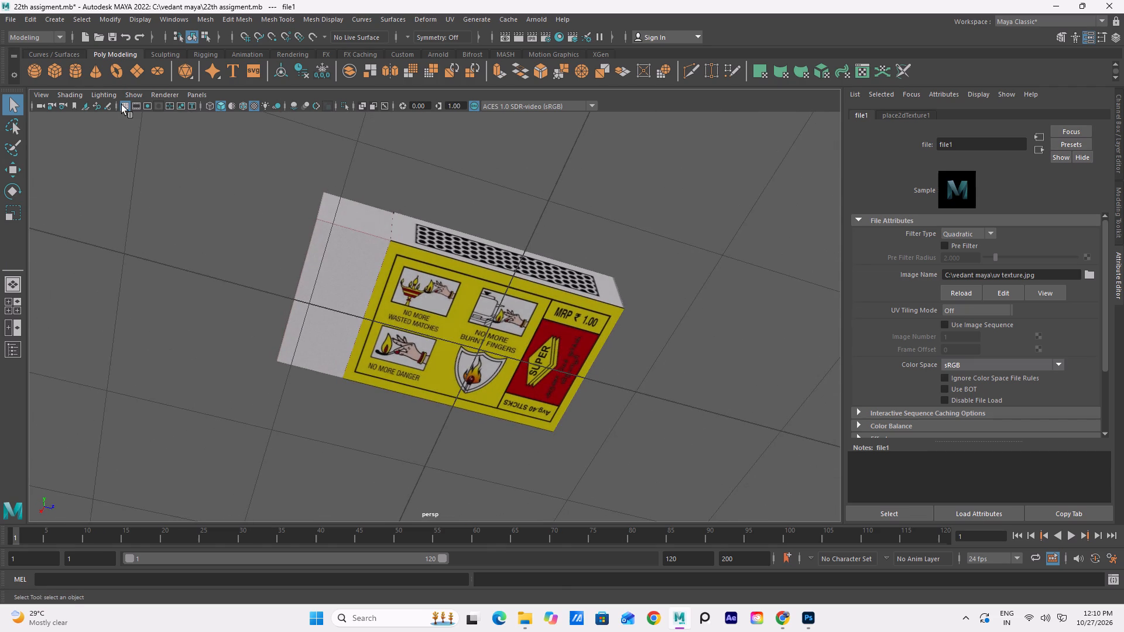
left_click(122, 105)
Capture a screen snip of the matchbox's yellow underside with its warning illustrations in the perspective view.
left_click_drag(230, 231, 269, 225, "alt")
middle_click_drag(372, 193, 377, 228, "alt")
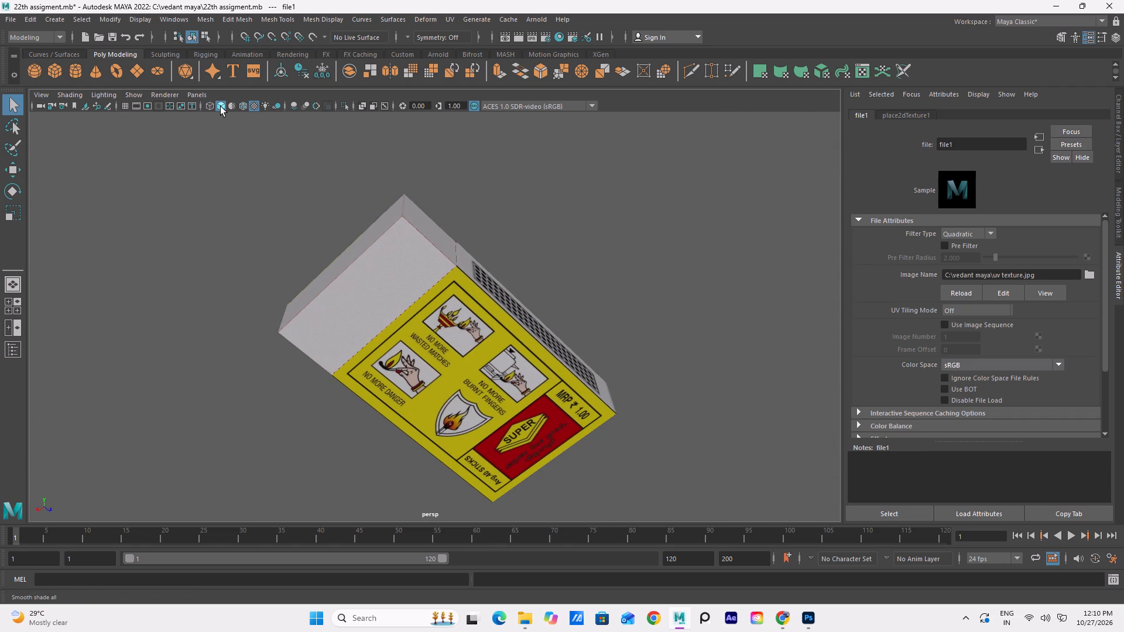
left_click(221, 107)
left_click(221, 107)
middle_click_drag(403, 325, 416, 292, "alt")
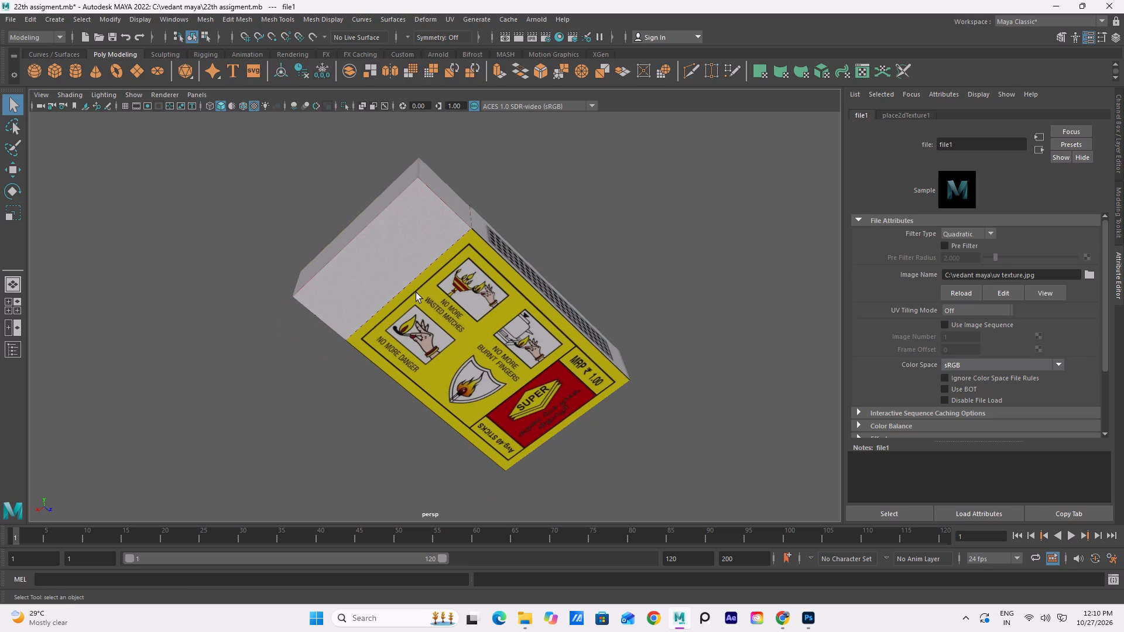
key("shift+super+s")
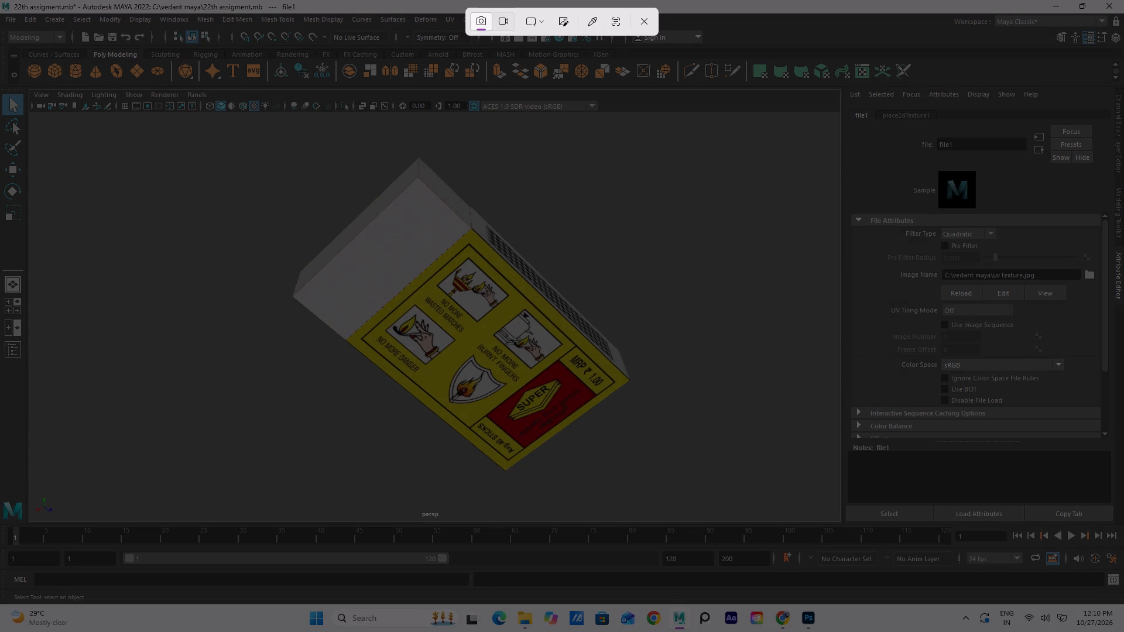
left_click_drag(208, 117, 765, 500)
Save the underside snip as a PNG in the vedant maya folder on the C drive and close the Snipping Tool.
left_click(1022, 485)
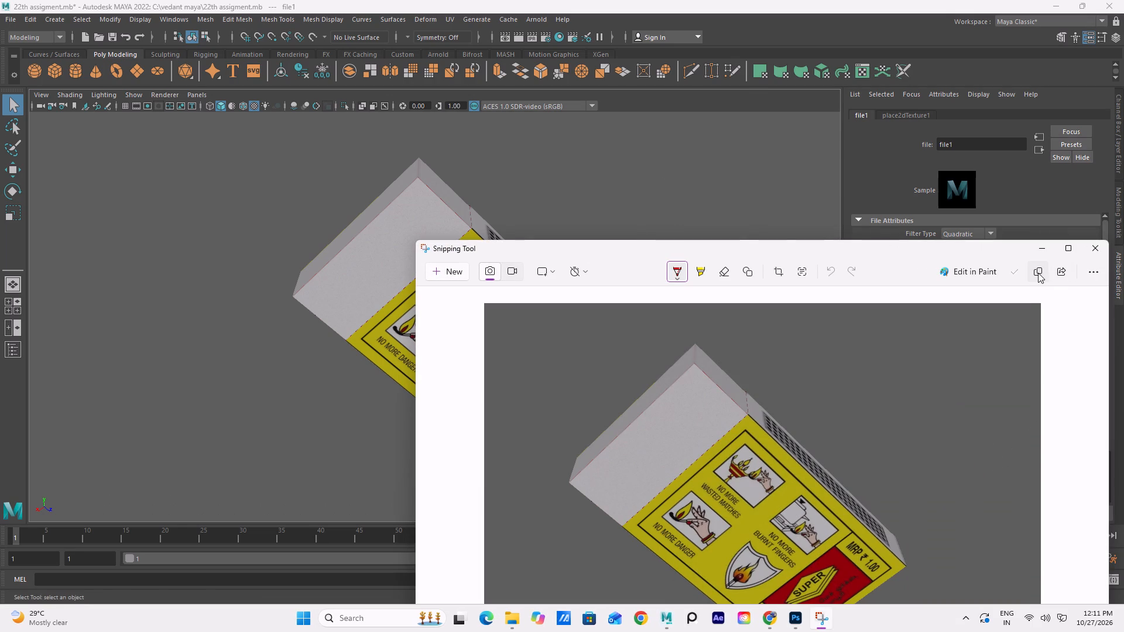
left_click(1010, 270)
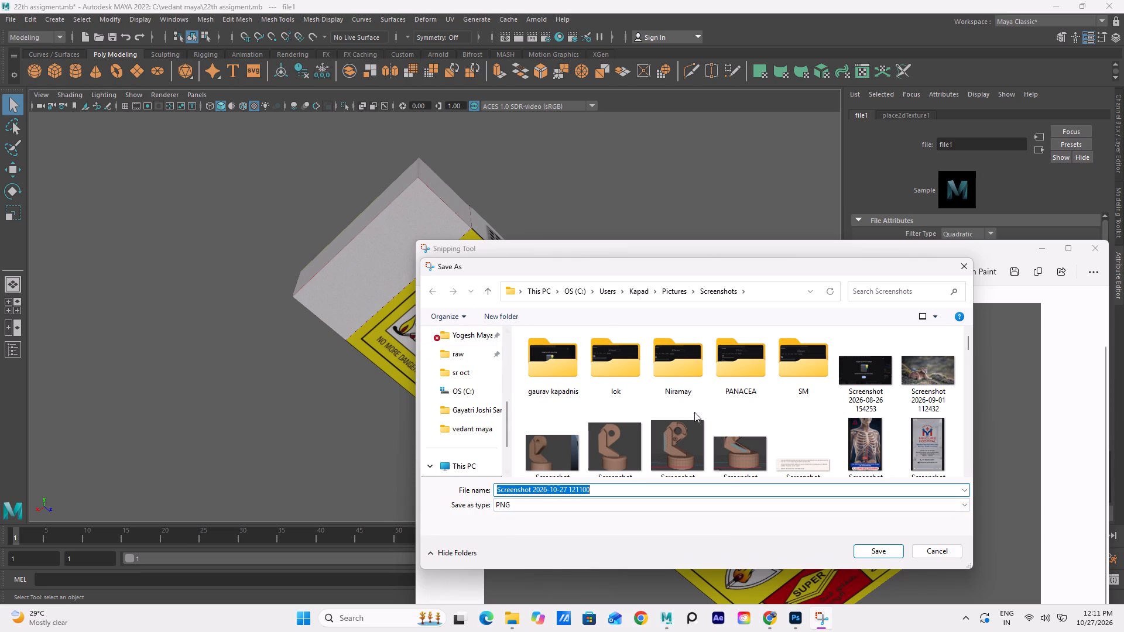
scroll(494, 439, "down", 4)
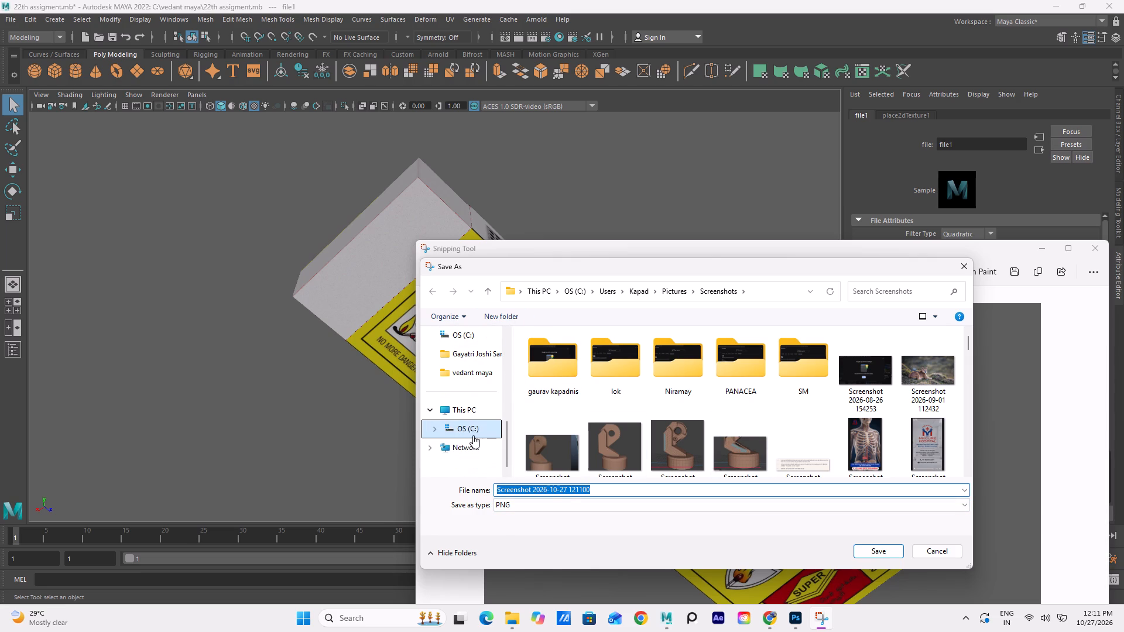
left_click(473, 435)
scroll(590, 459, "down", 8)
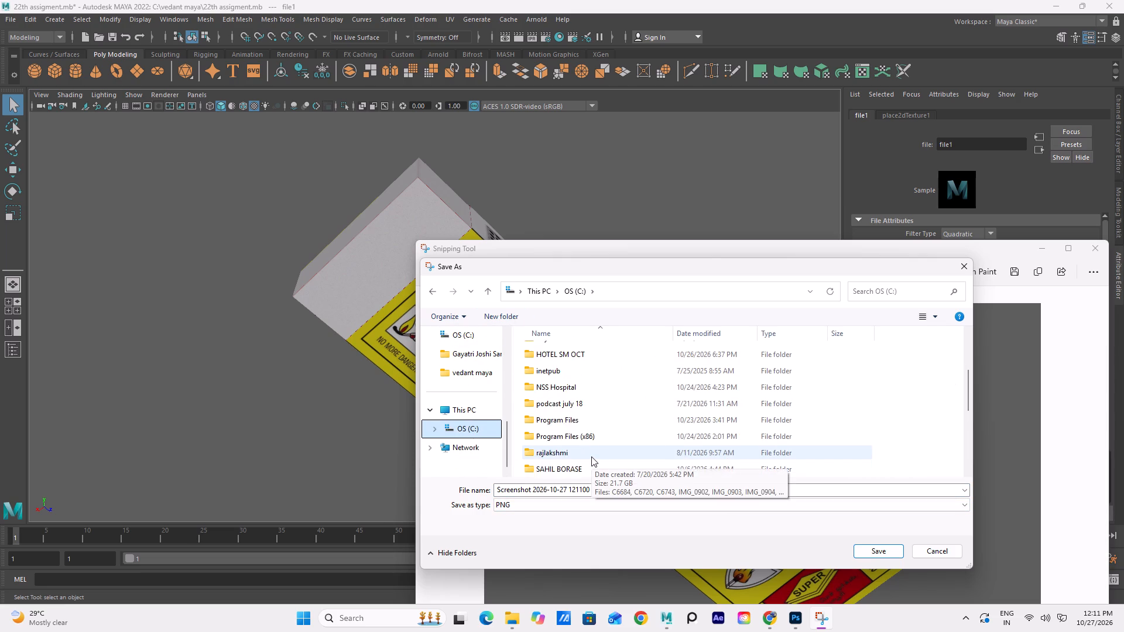
scroll(591, 456, "down", 3)
scroll(591, 455, "up", 14)
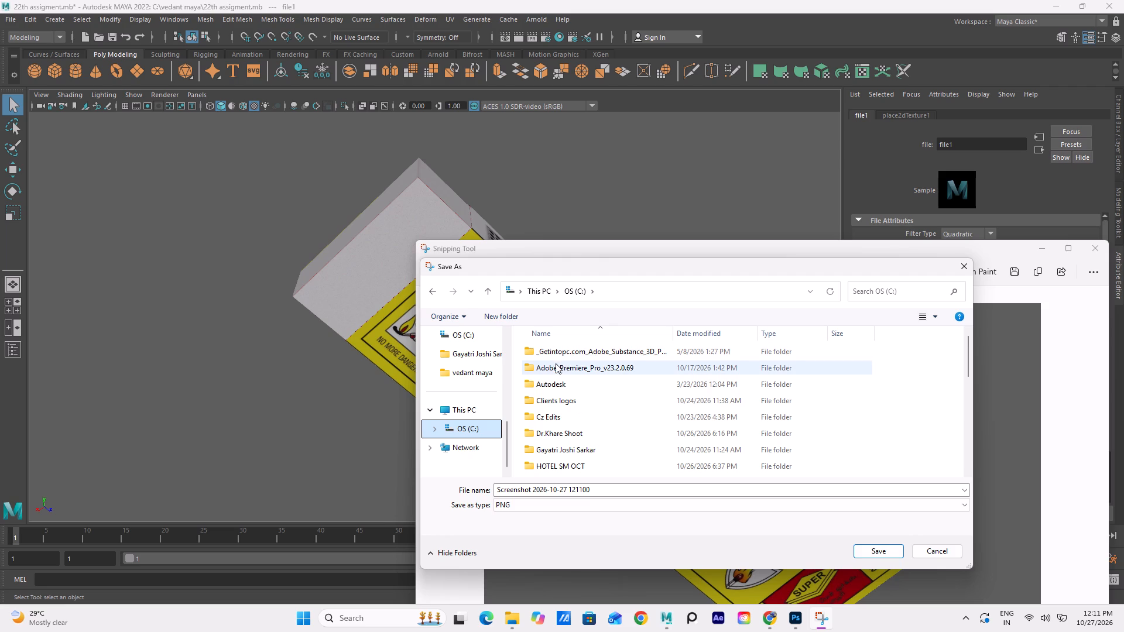
scroll(551, 388, "down", 1)
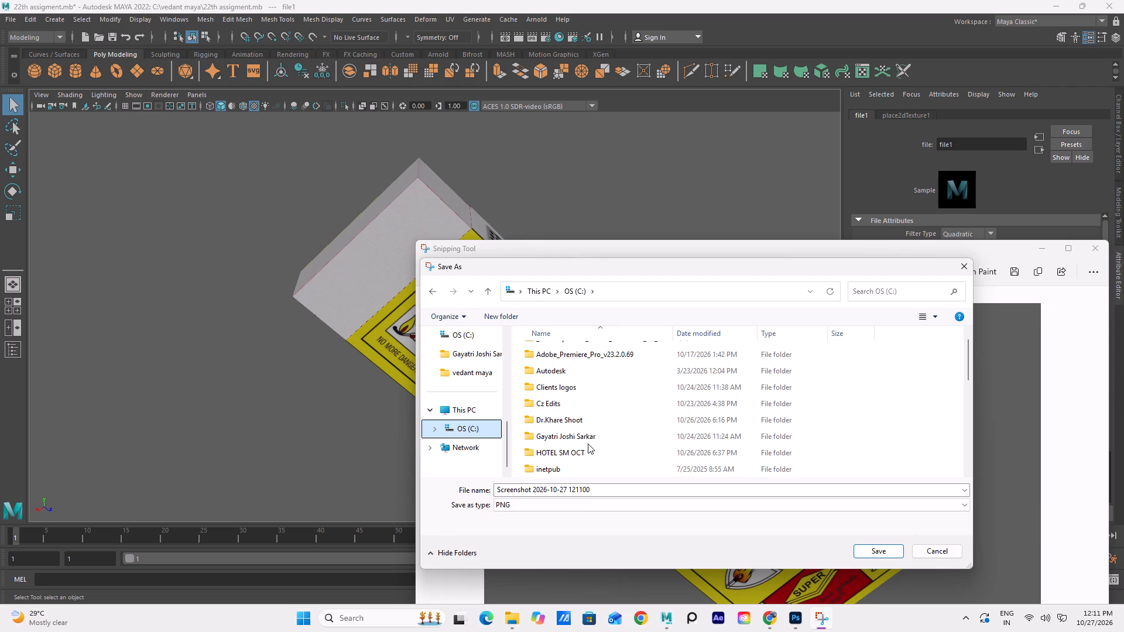
scroll(604, 446, "down", 17)
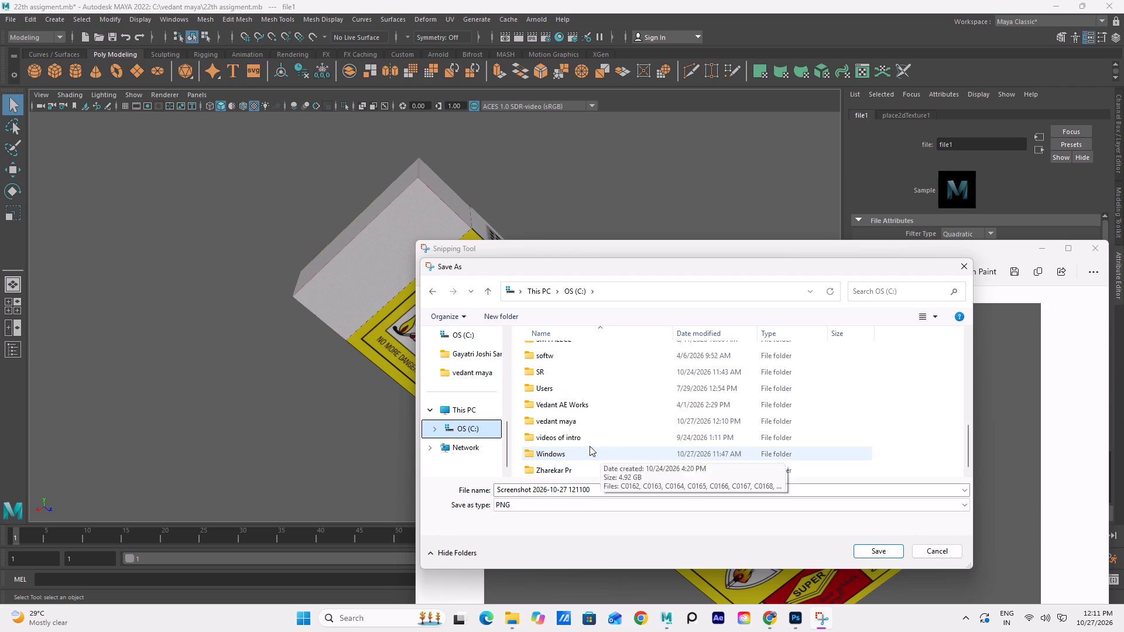
double_click(585, 424)
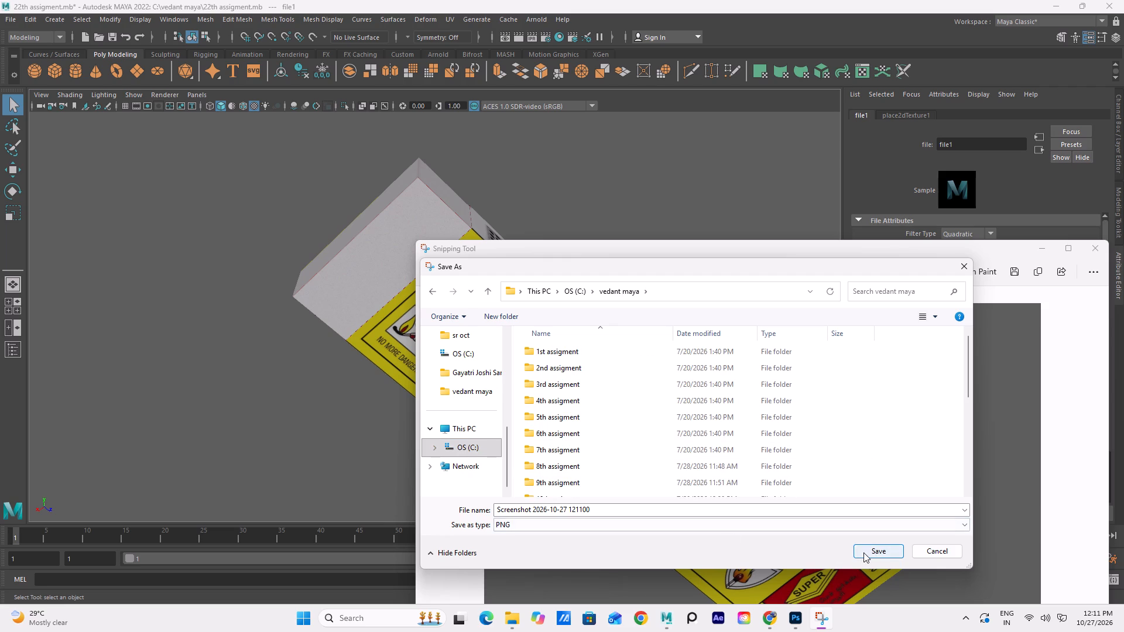
left_click(863, 552)
left_click(1093, 250)
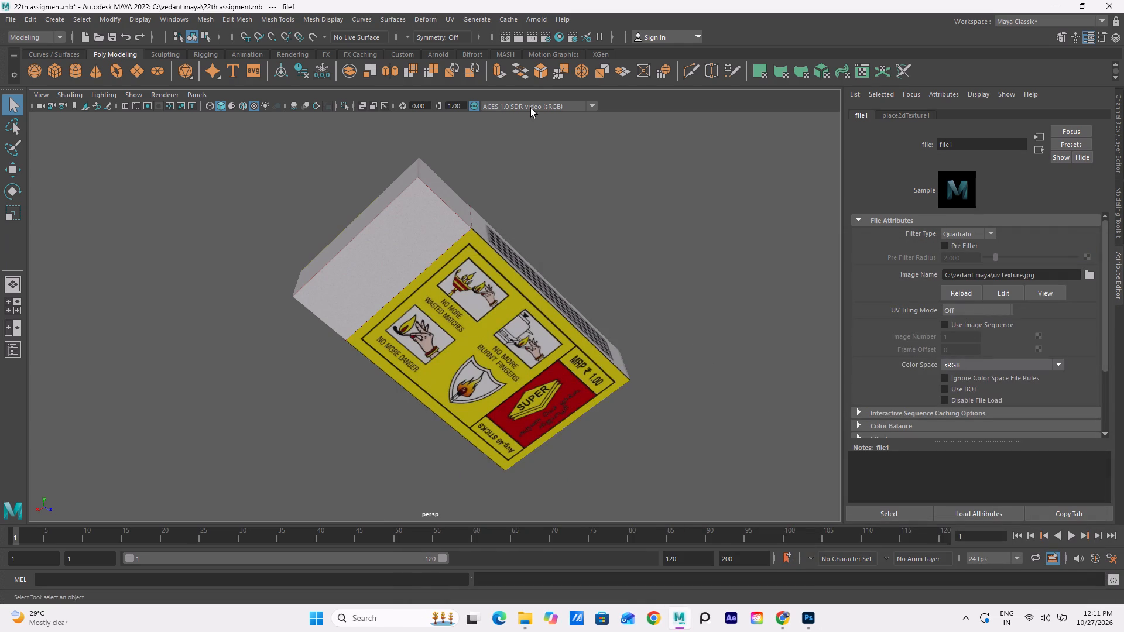
Save the 22th assigment.mb scene and close Maya.
left_click_drag(559, 237, 444, 308, "alt")
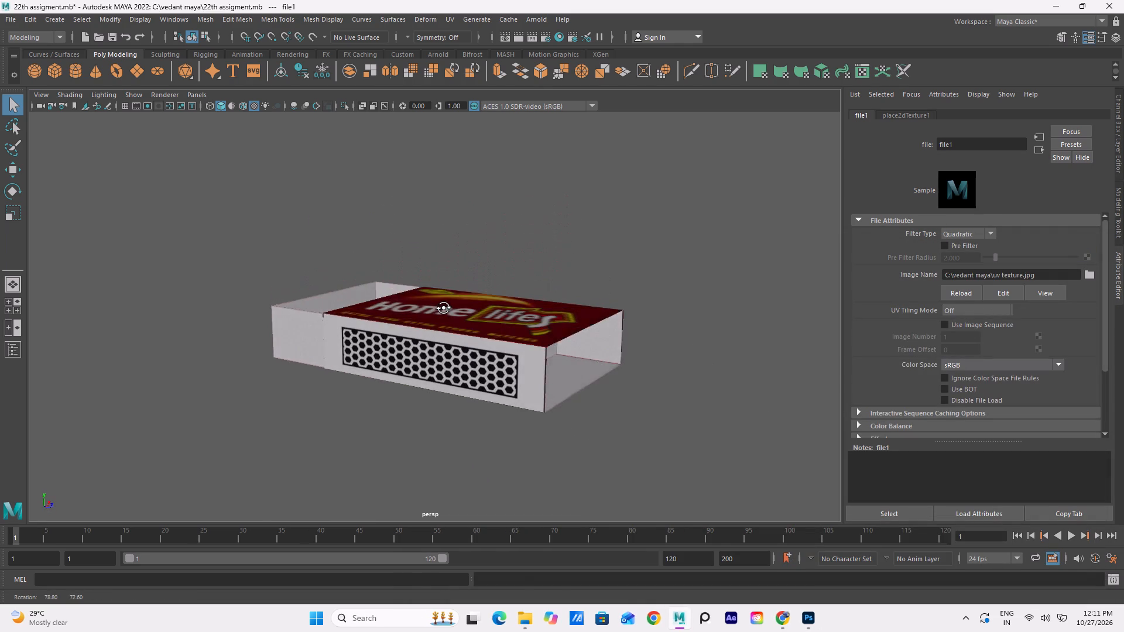
left_click_drag(444, 308, 429, 302, "alt")
middle_click_drag(436, 301, 440, 320, "alt")
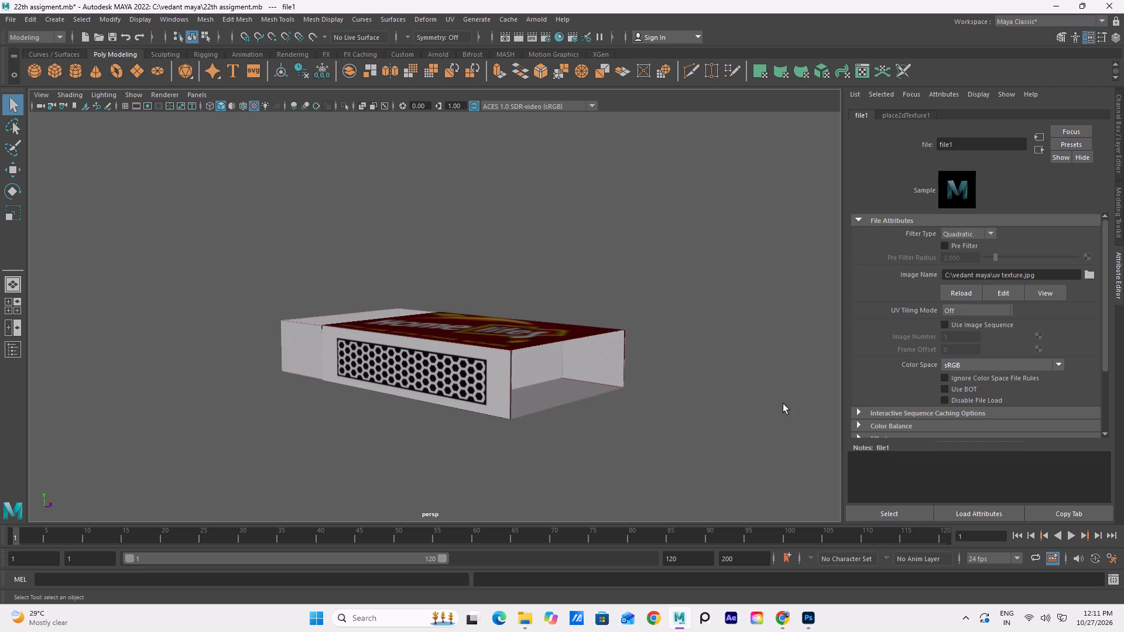
key("ctrl+s")
key("ctrl+s")
key("ctrl+s")
key("ctrl+s")
key("ctrl+s")
left_click(1122, 1)
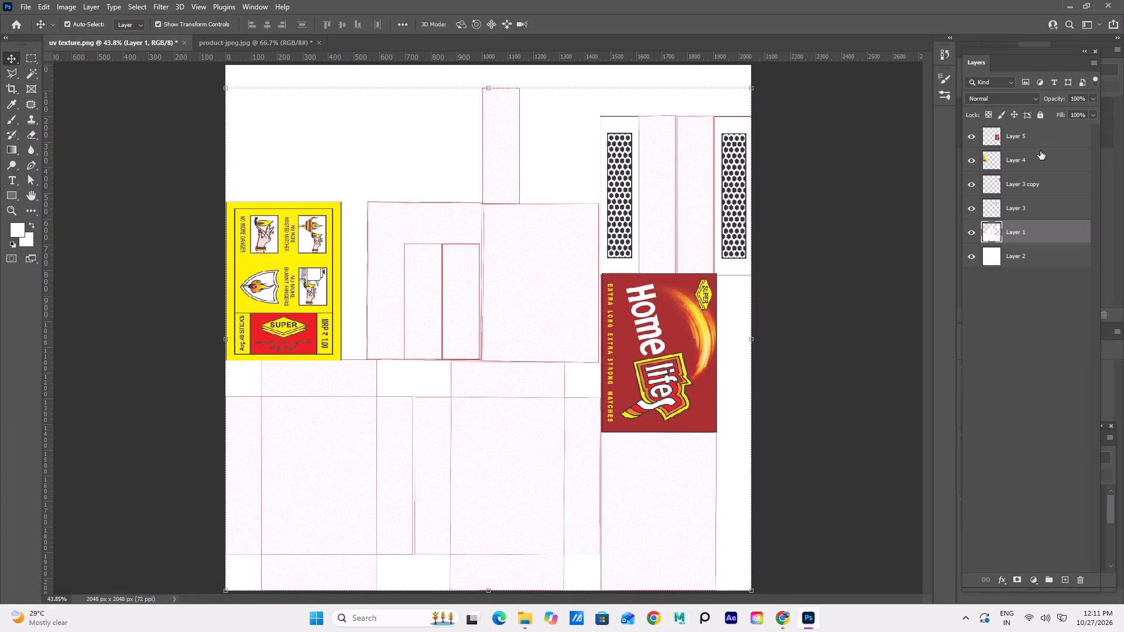
Close Photoshop, discarding the unsaved changes in uv texture.png and product-jpeg.jpg.
key("ctrl+s")
left_click(791, 118)
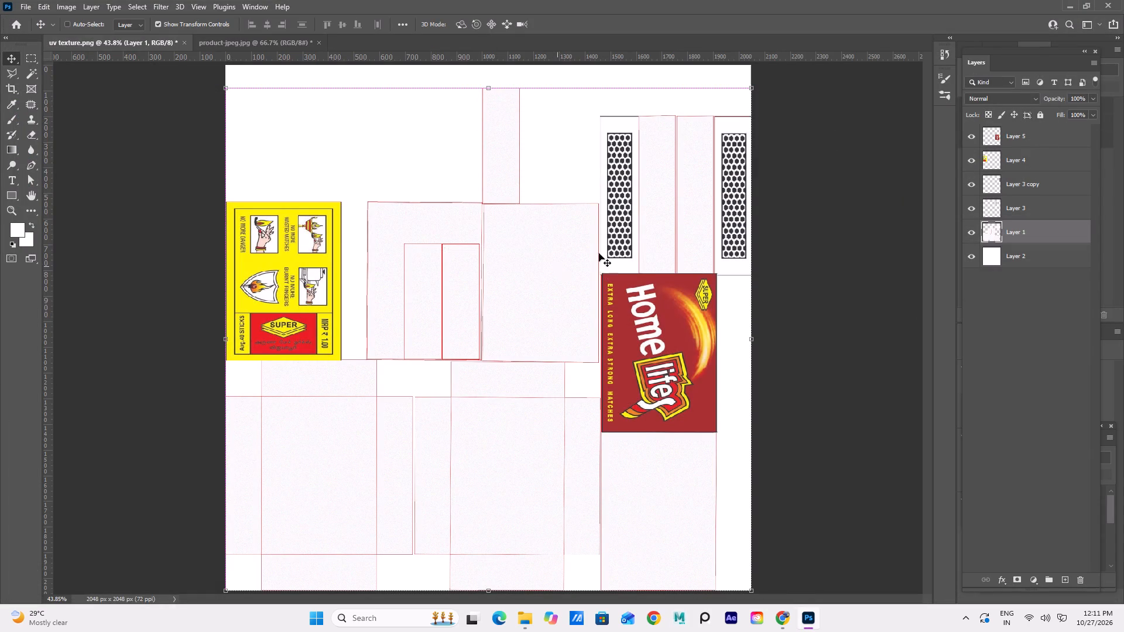
left_click(1115, 2)
left_click_drag(556, 219, 553, 226)
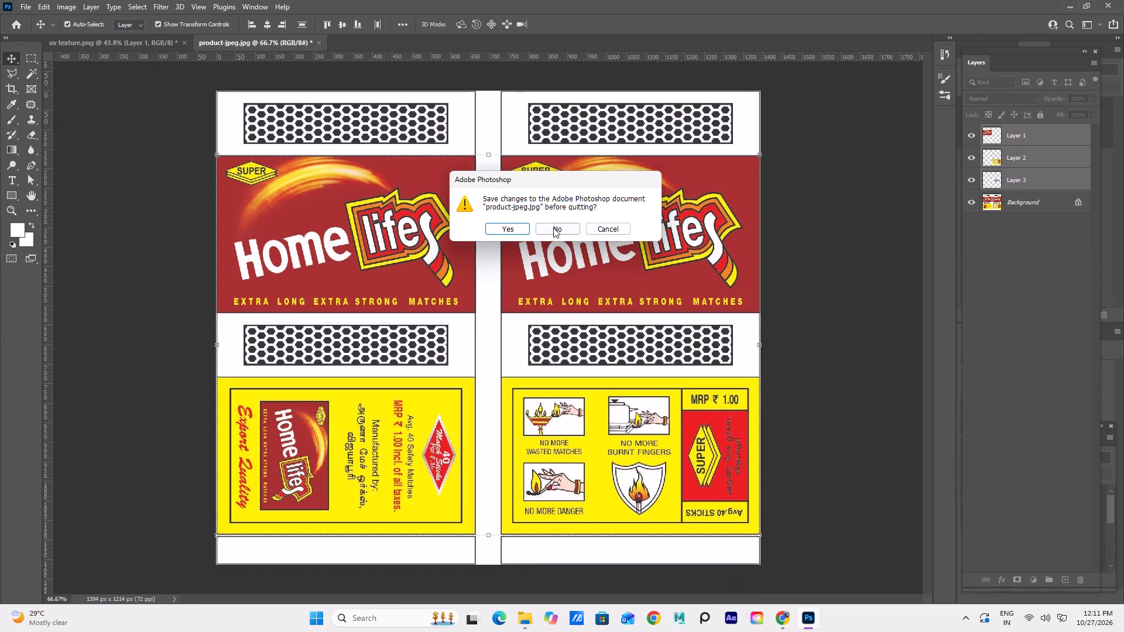
left_click(553, 228)
left_click(553, 228)
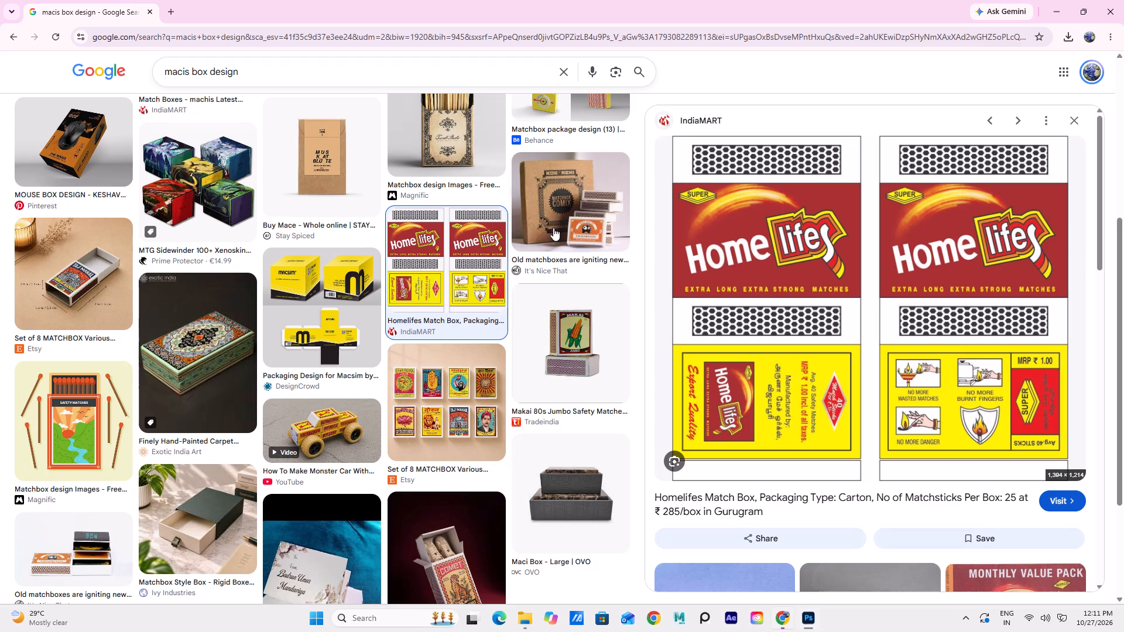
Close the Chrome window with the matchbox design image search.
left_click(1123, 18)
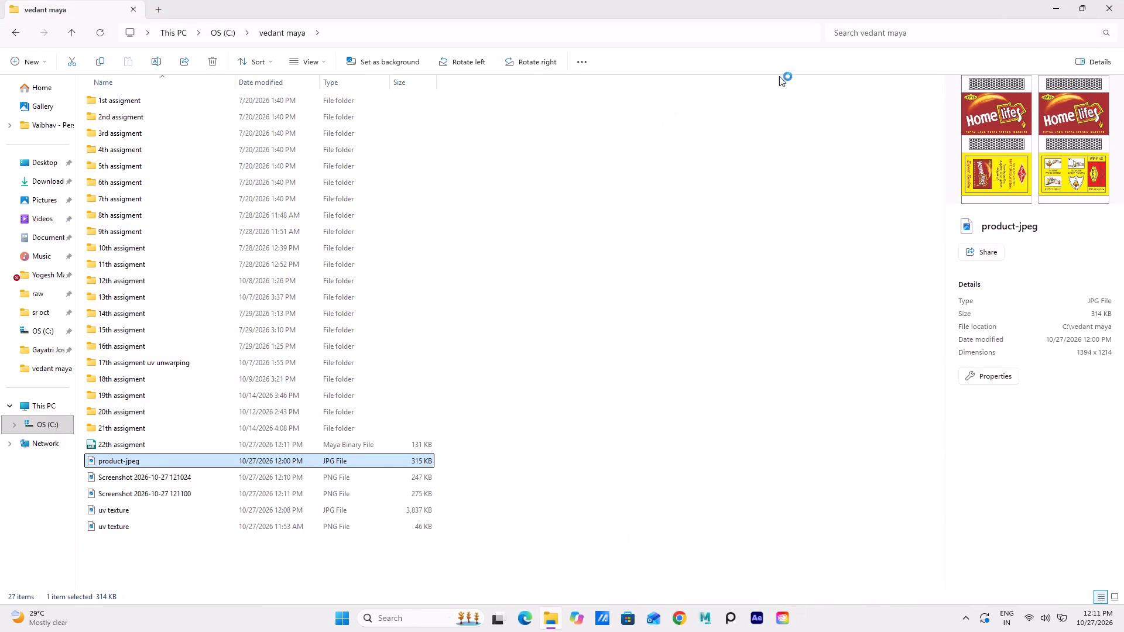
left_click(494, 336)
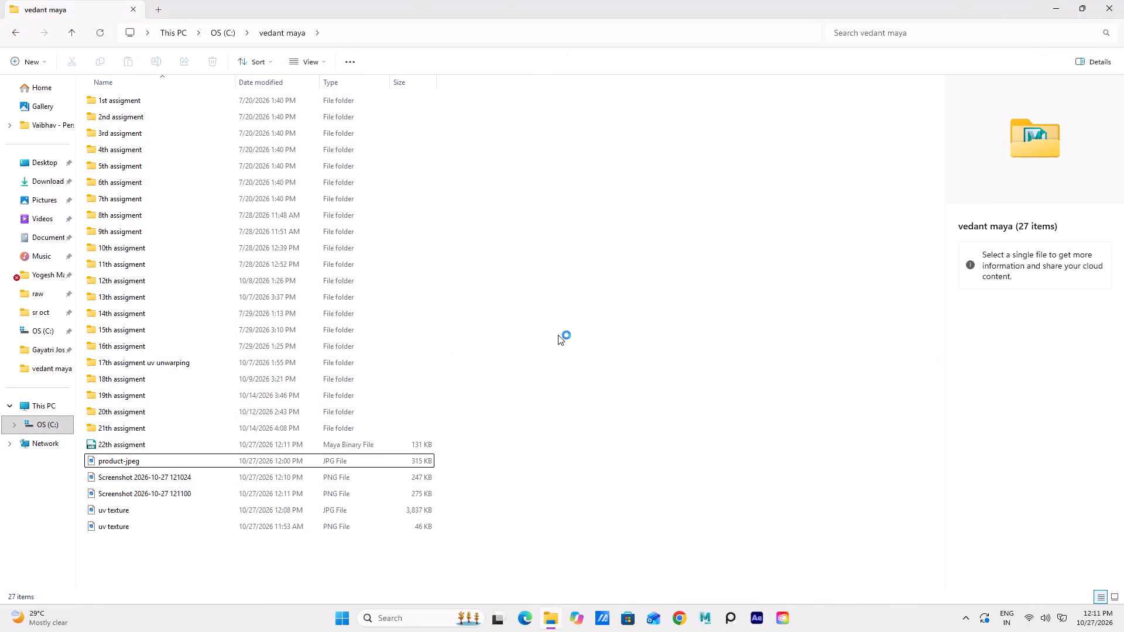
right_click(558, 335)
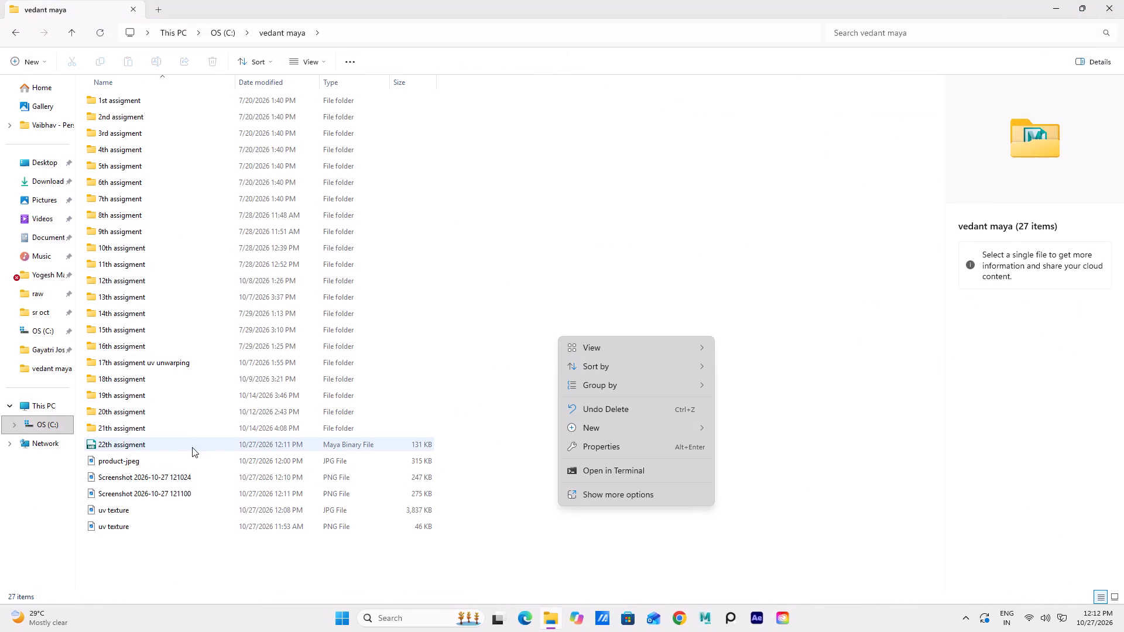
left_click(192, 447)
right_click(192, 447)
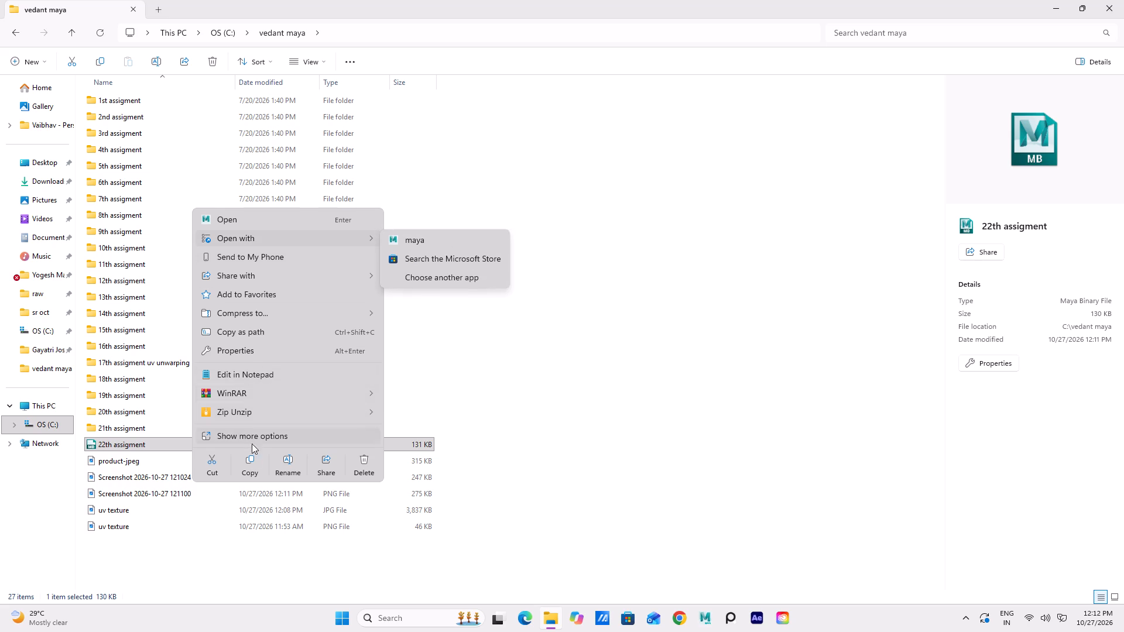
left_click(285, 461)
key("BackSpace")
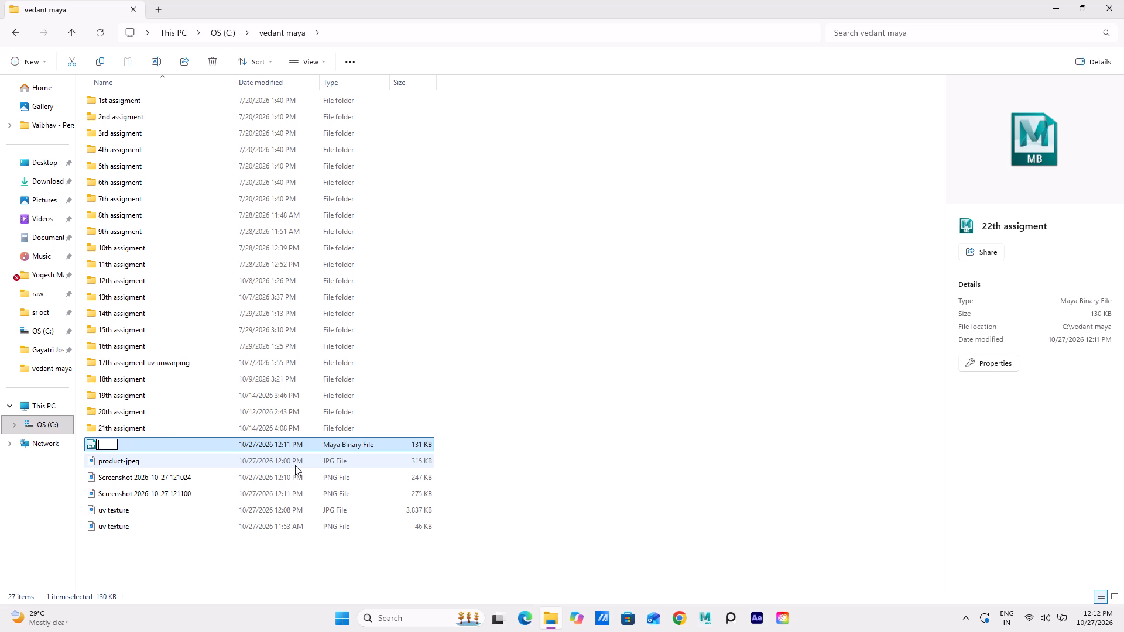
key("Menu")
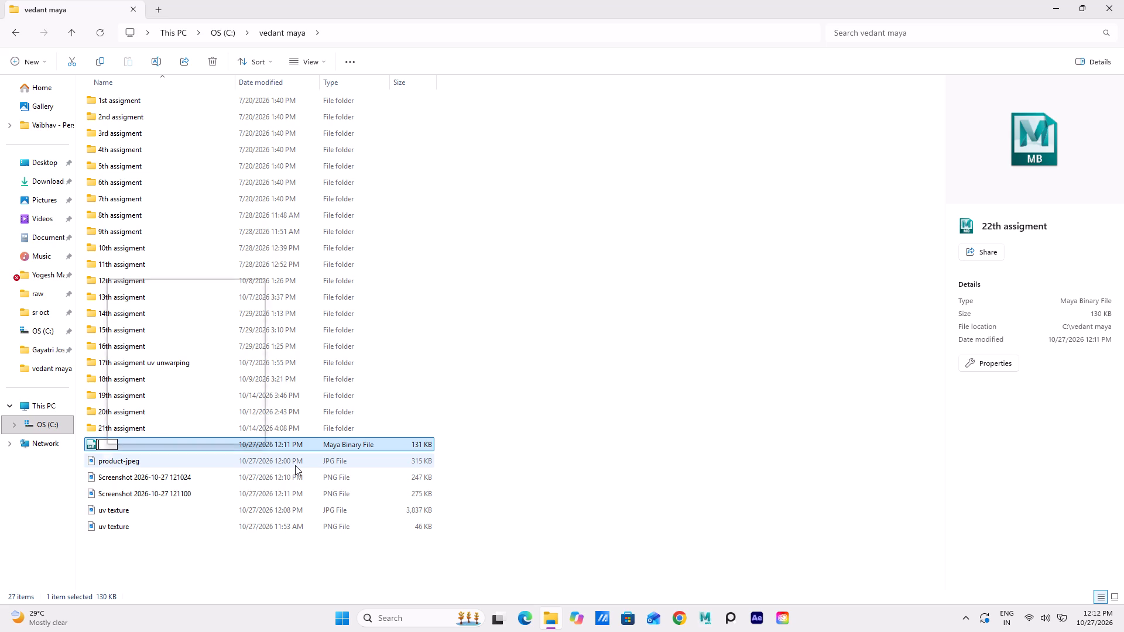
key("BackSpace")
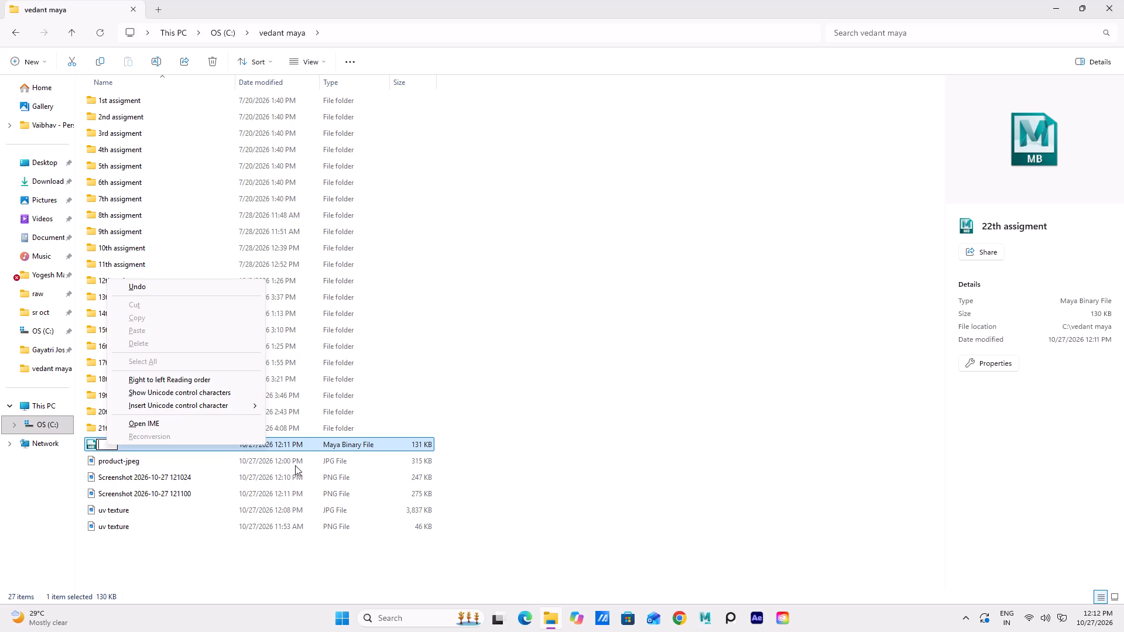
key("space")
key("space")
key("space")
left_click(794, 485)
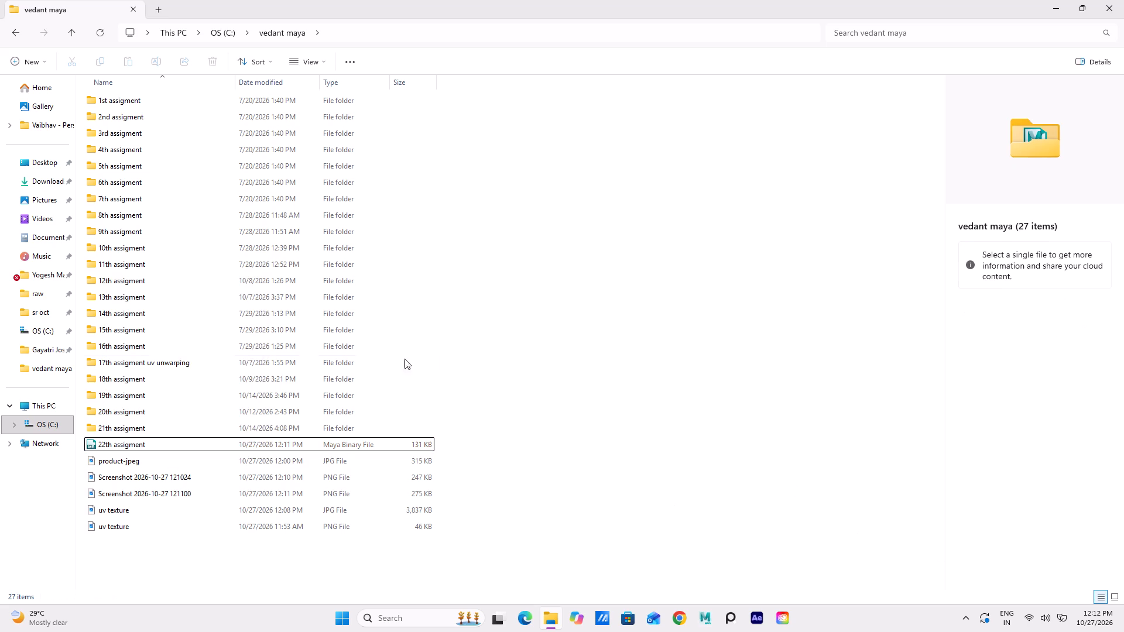
Rename the 22th assigment Maya Binary file as "macis box".
left_click(158, 441)
right_click(160, 441)
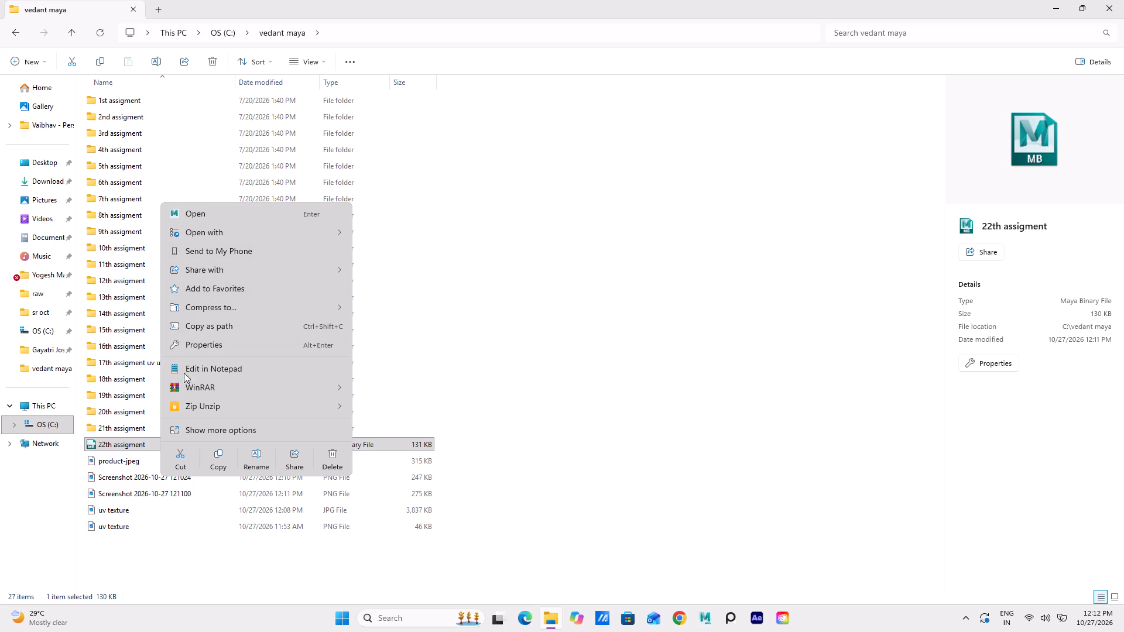
left_click(256, 463)
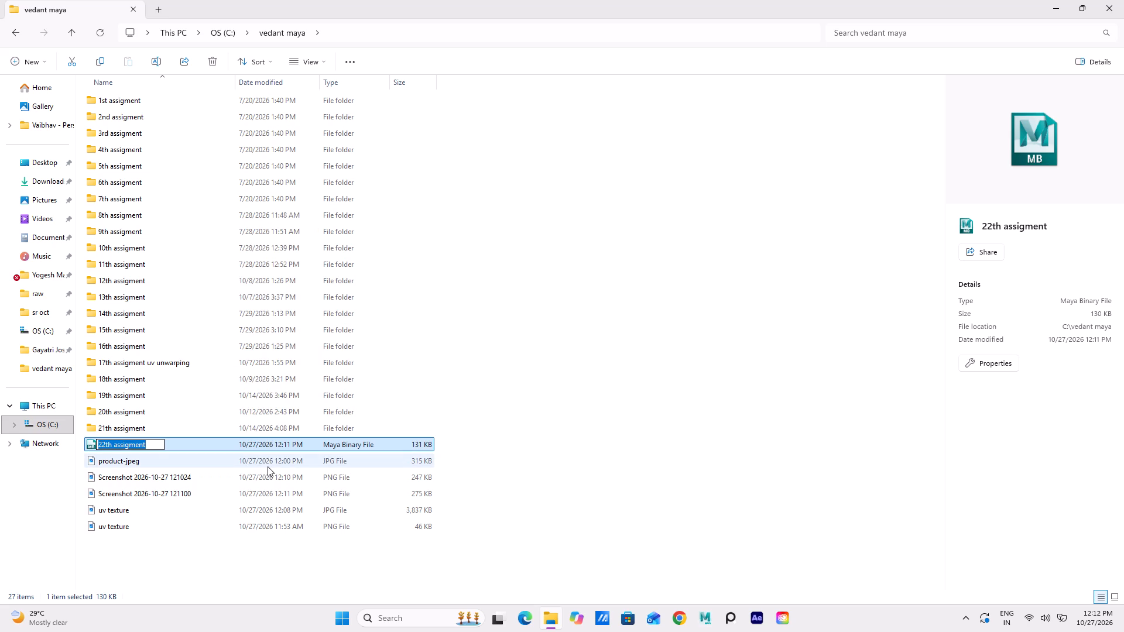
type("ma")
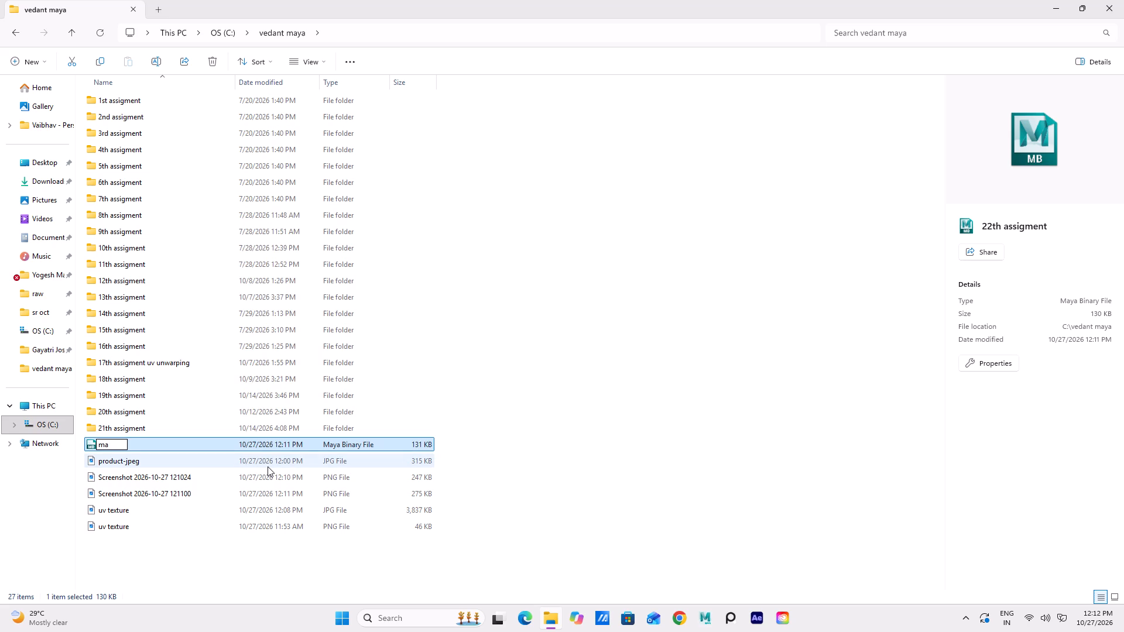
type("cix")
key("space")
key("BackSpace")
key("BackSpace")
type("s box")
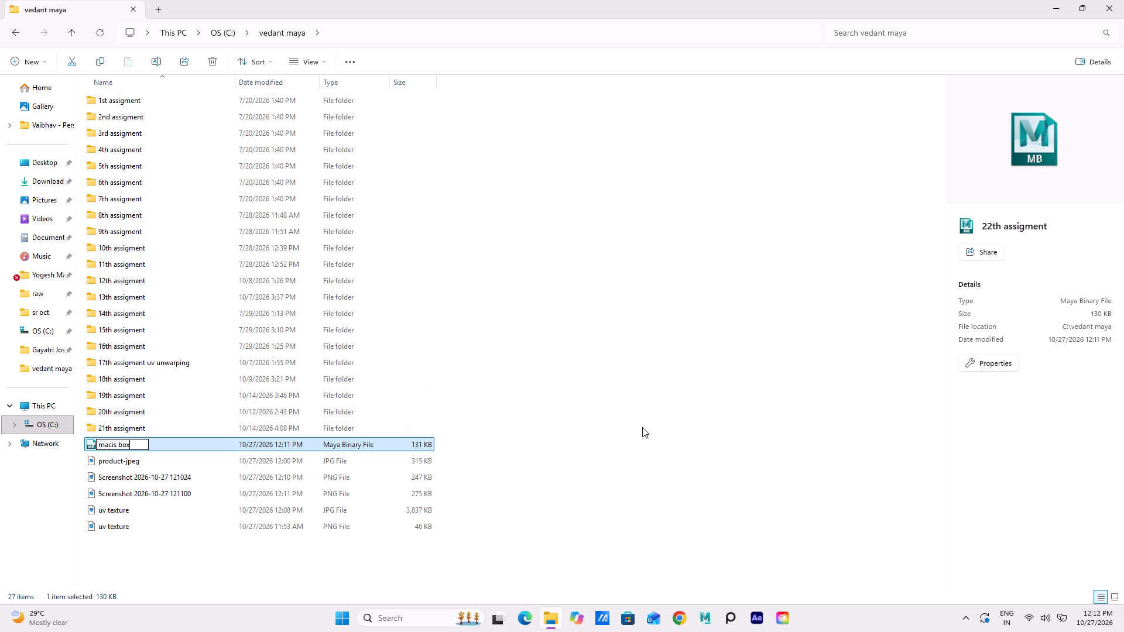
left_click(652, 424)
Create a new folder named "22th assigment" in the vedant maya folder.
right_click(513, 265)
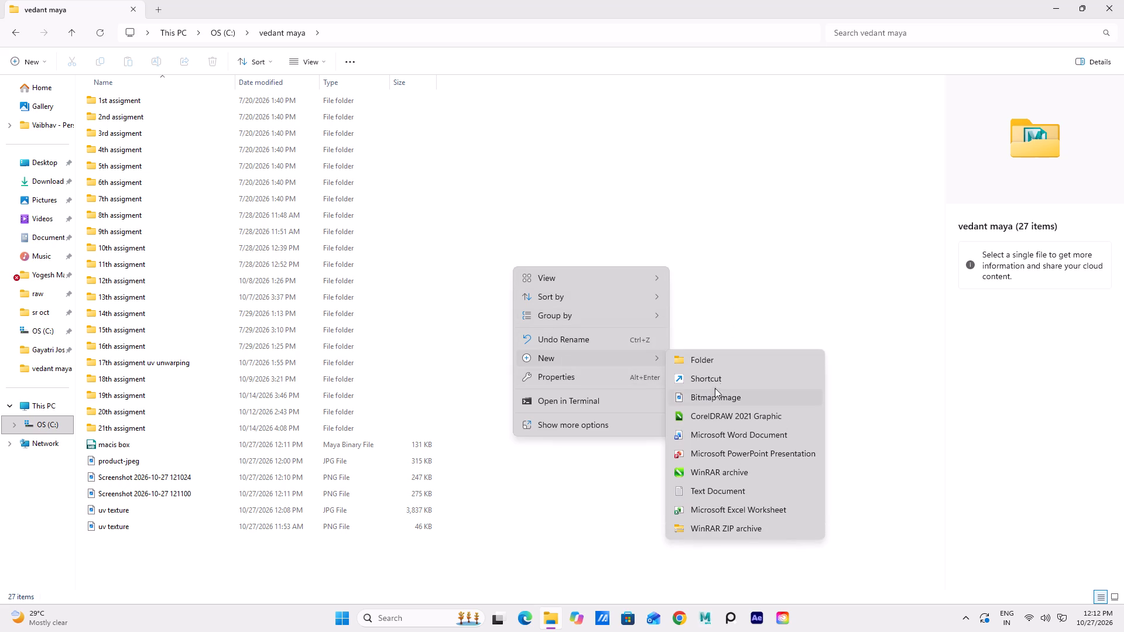
left_click(725, 360)
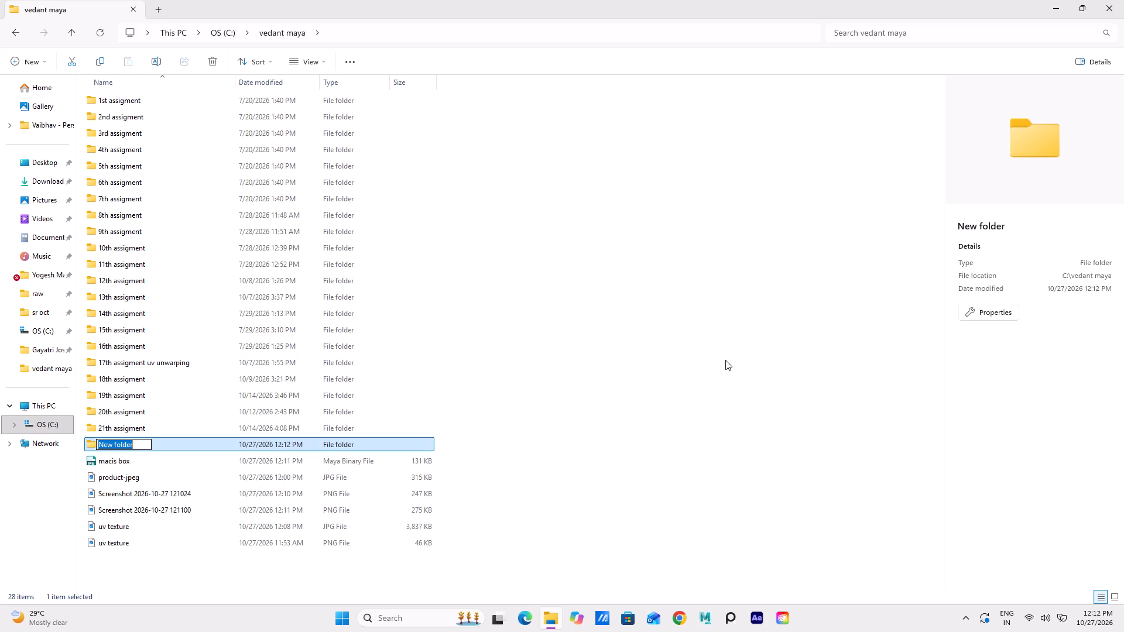
type("22th a")
type("ssigment")
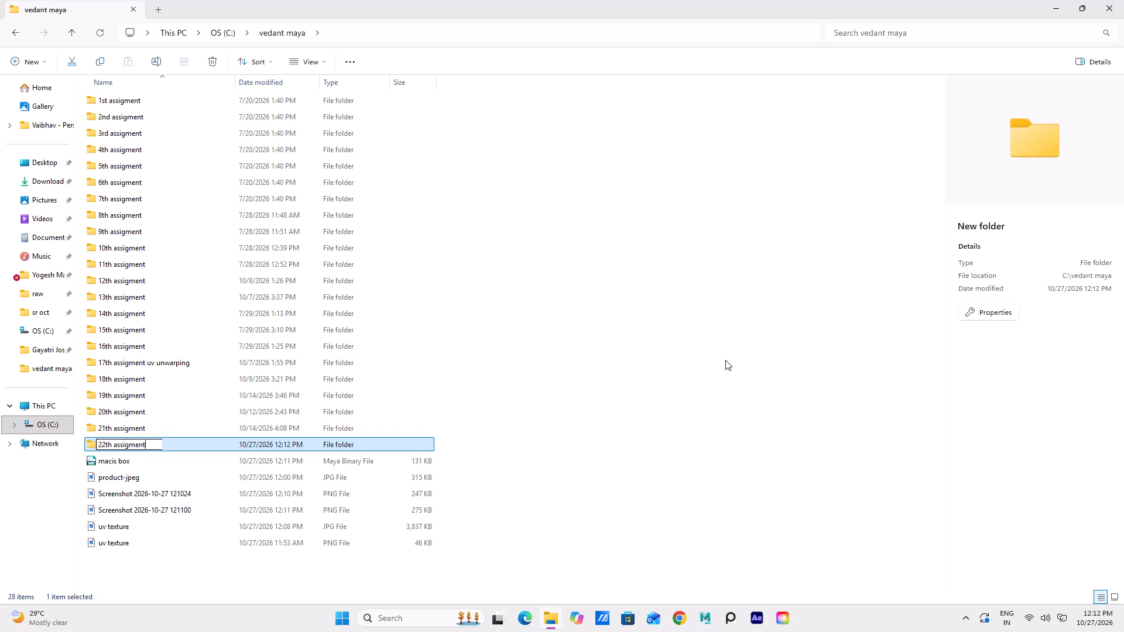
key("Return")
Move the macis box scene, product-jpeg, both screenshots and both uv texture files into the 22th assigment folder.
left_click_drag(116, 558, 198, 475)
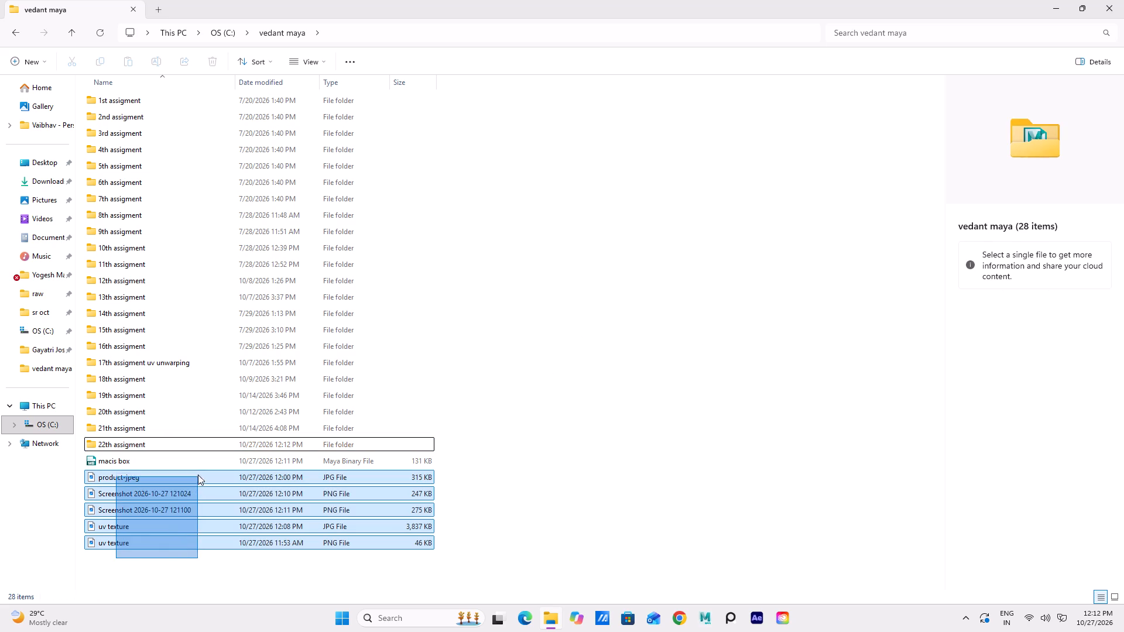
left_click_drag(198, 475, 204, 463)
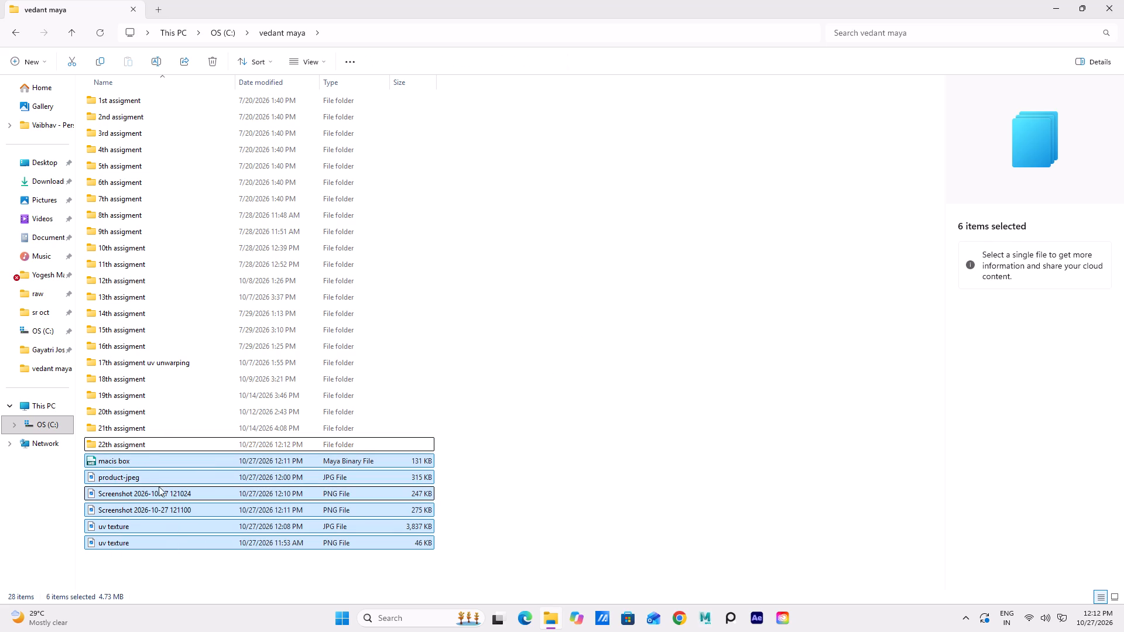
key("ctrl+x")
double_click(151, 448)
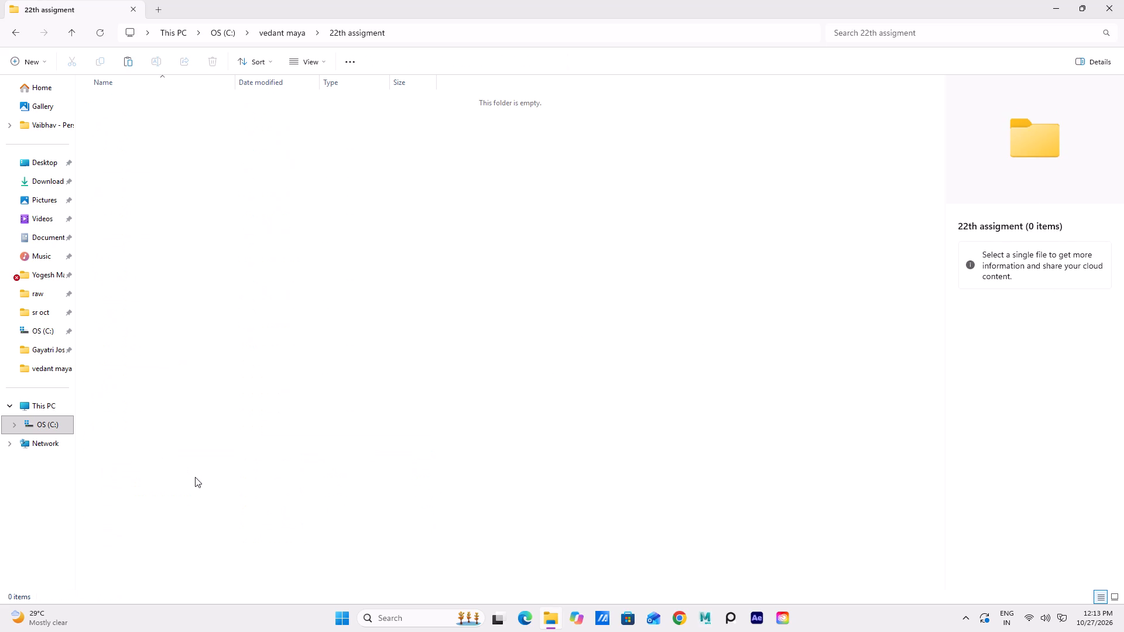
key("ctrl+v")
Show the 22th assigment folder's files as large thumbnails and clear the selection.
scroll(322, 258, "up", 13, "ctrl")
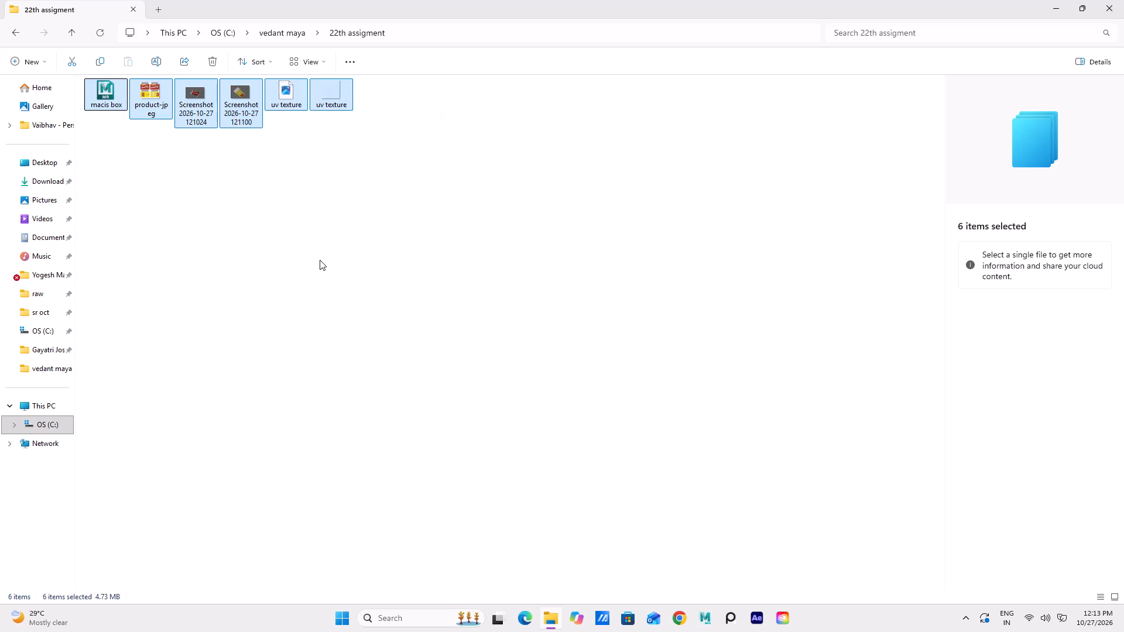
scroll(320, 260, "up", 20, "ctrl")
scroll(320, 260, "up", 6, "ctrl")
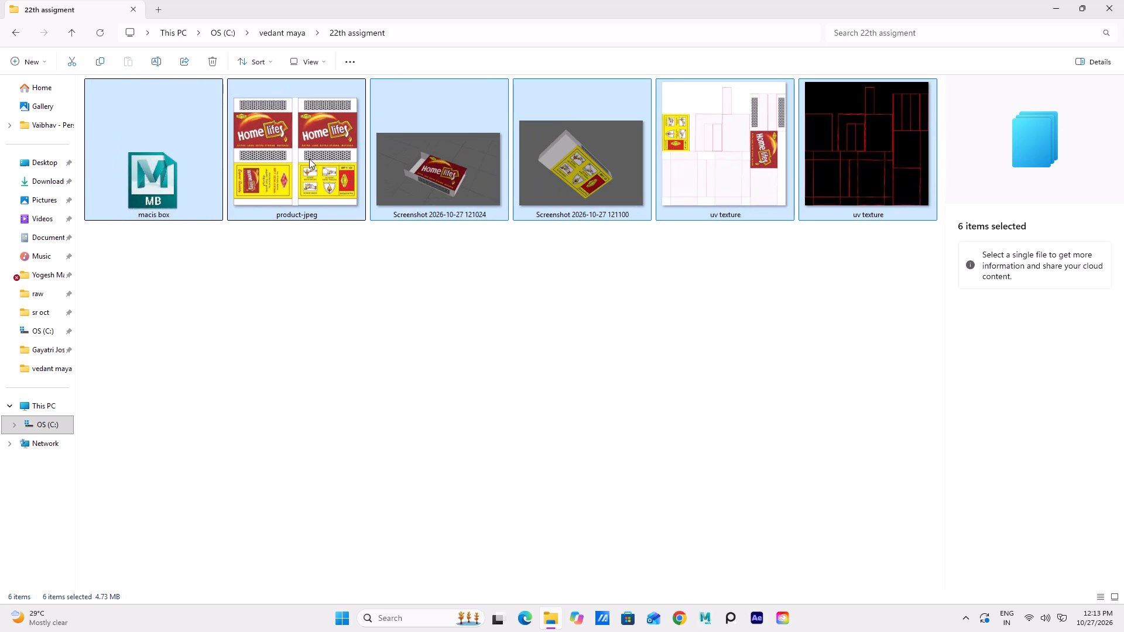
left_click(197, 464)
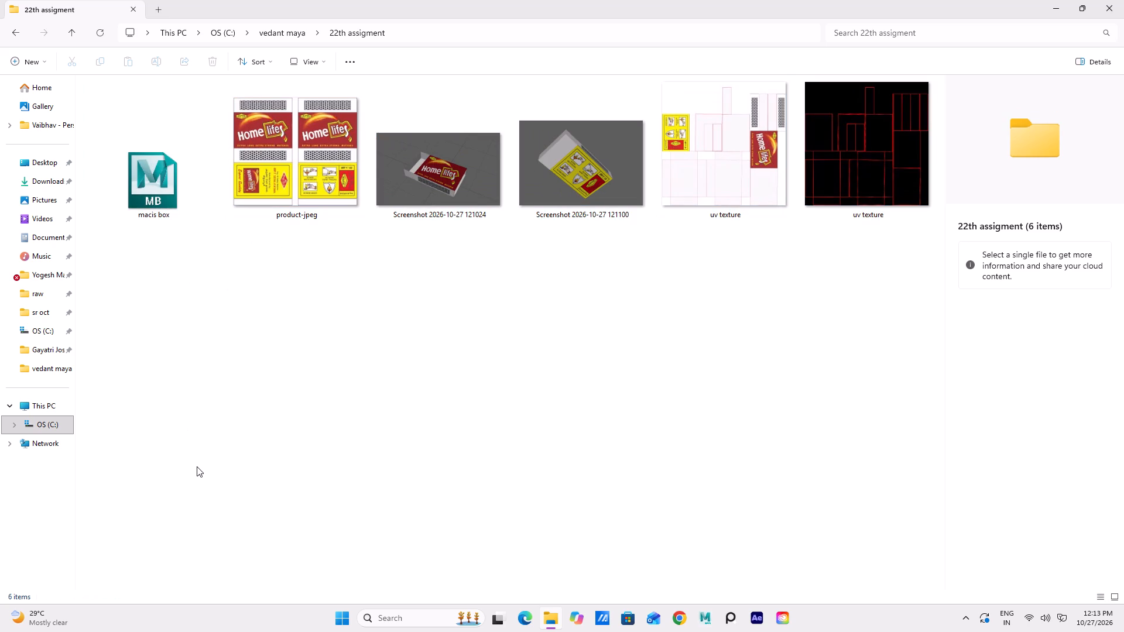
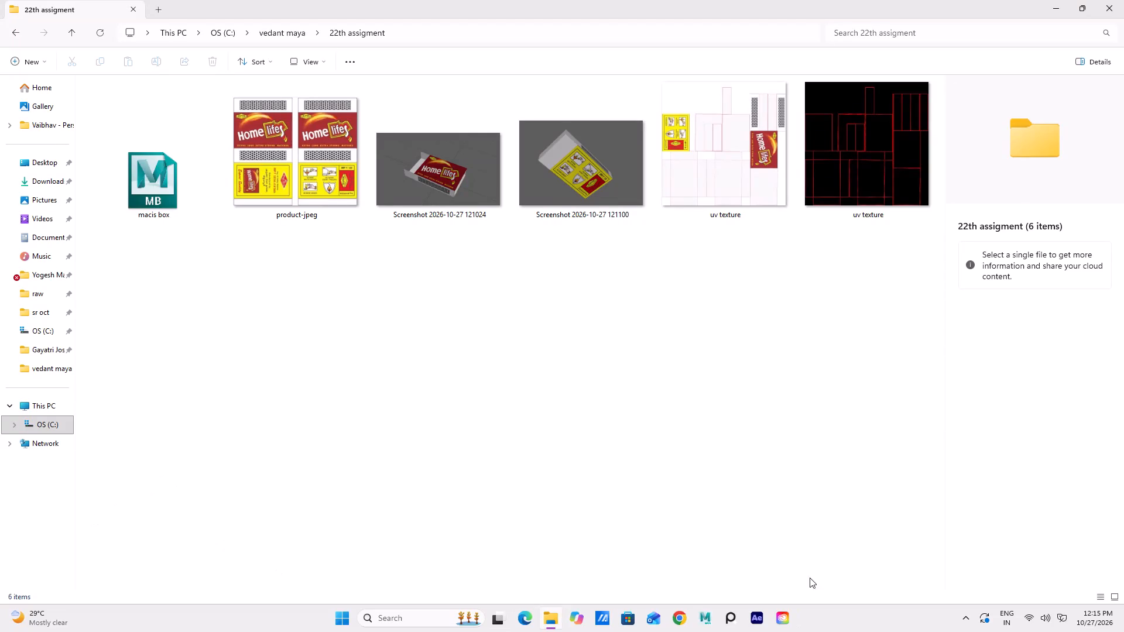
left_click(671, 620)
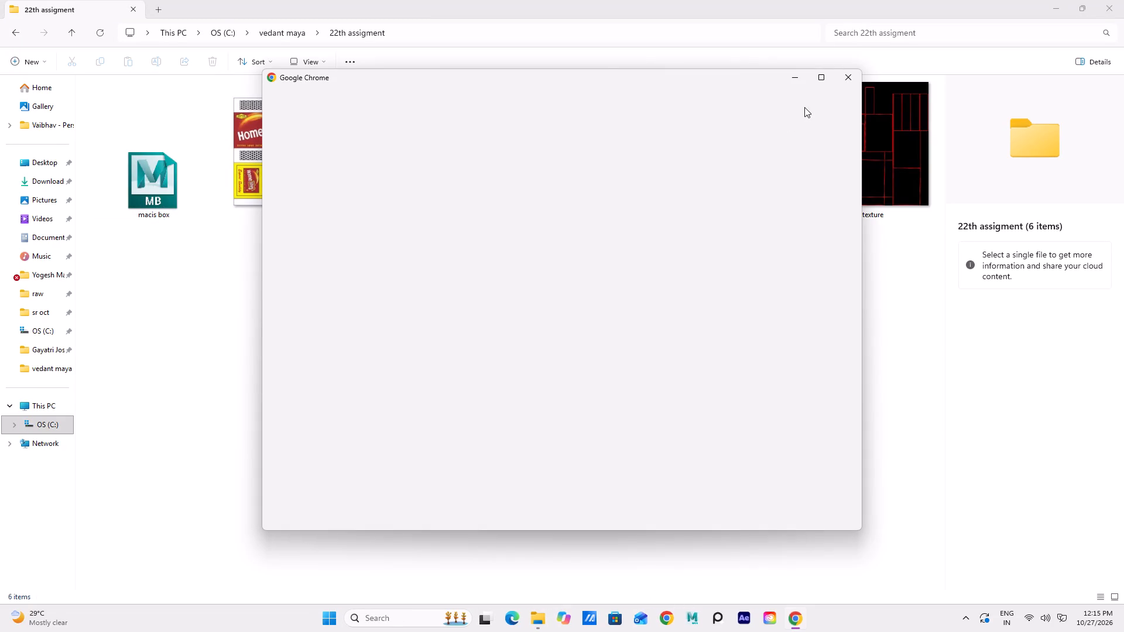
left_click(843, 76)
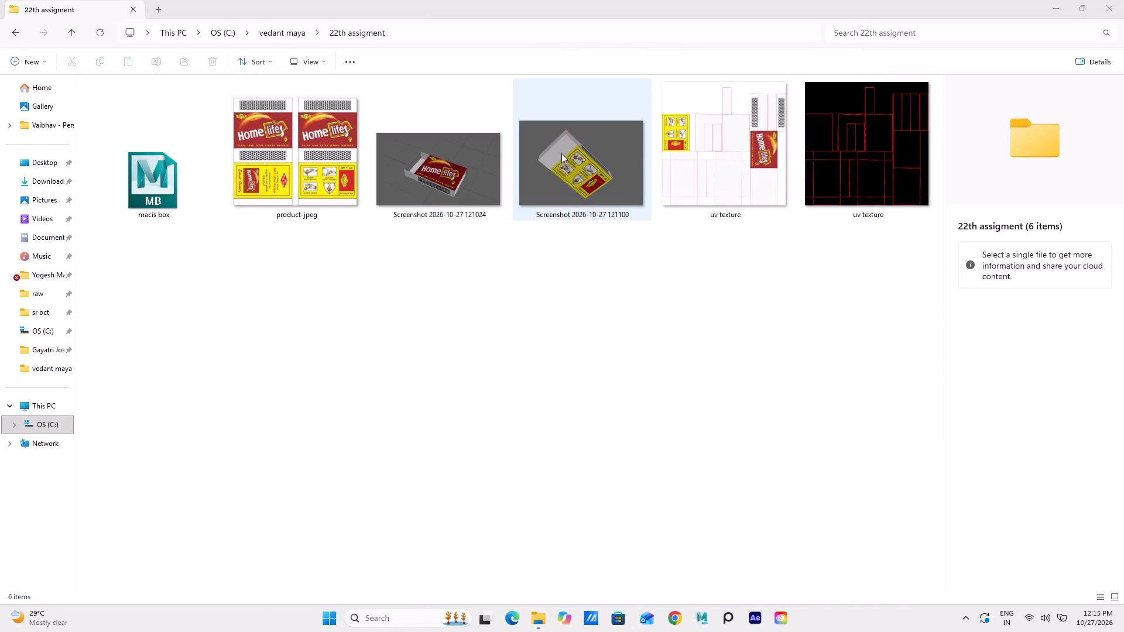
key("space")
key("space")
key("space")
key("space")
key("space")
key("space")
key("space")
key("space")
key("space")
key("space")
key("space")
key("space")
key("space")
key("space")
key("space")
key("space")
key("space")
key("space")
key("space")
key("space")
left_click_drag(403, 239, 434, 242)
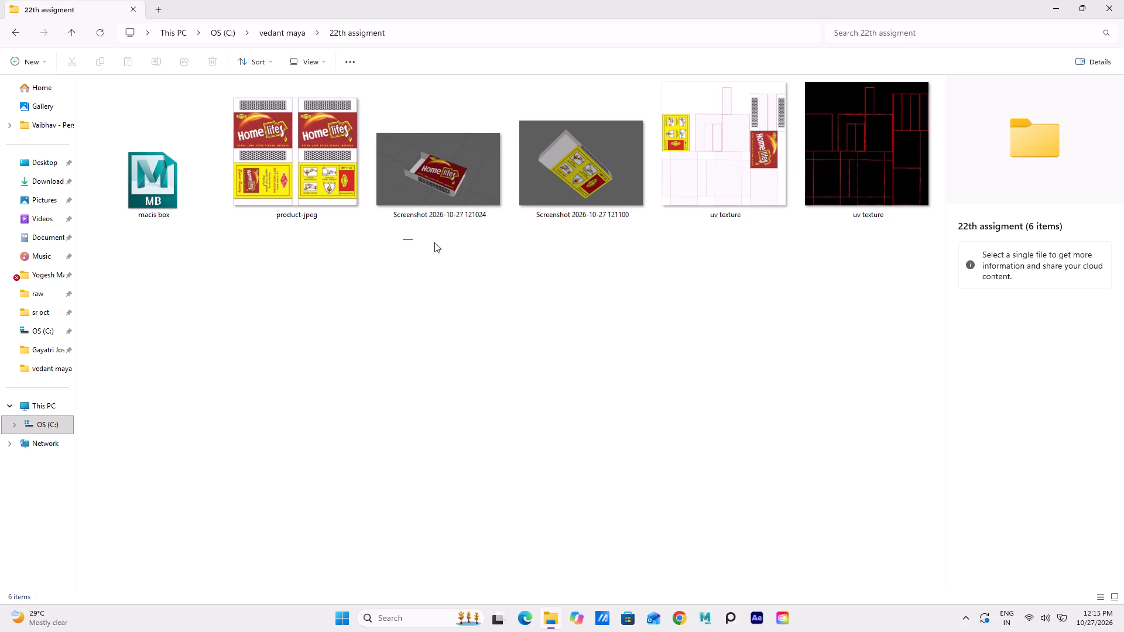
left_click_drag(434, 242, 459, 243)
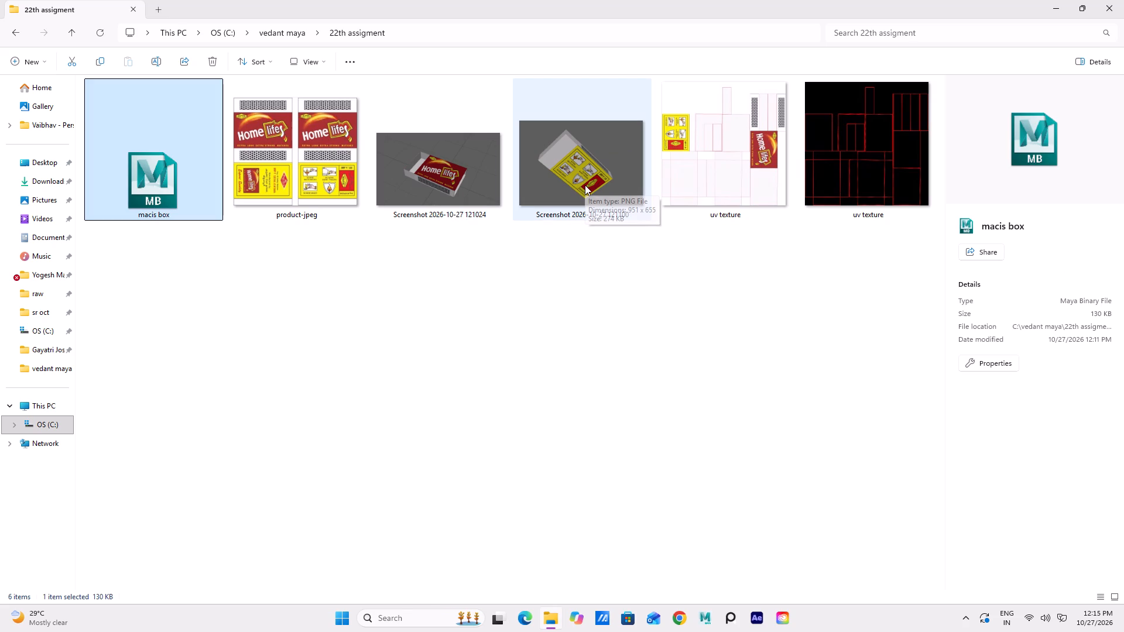
Select the two matchbox render screenshots in the 22th assigment folder.
left_click(579, 169, "shift")
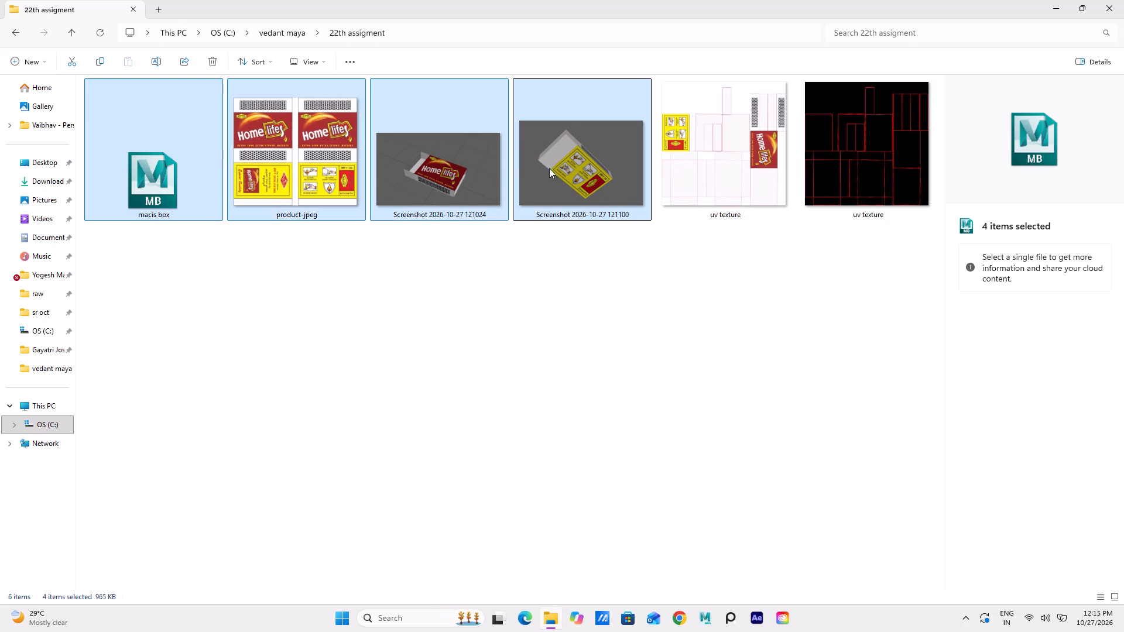
left_click(474, 341)
left_click(449, 190, "shift")
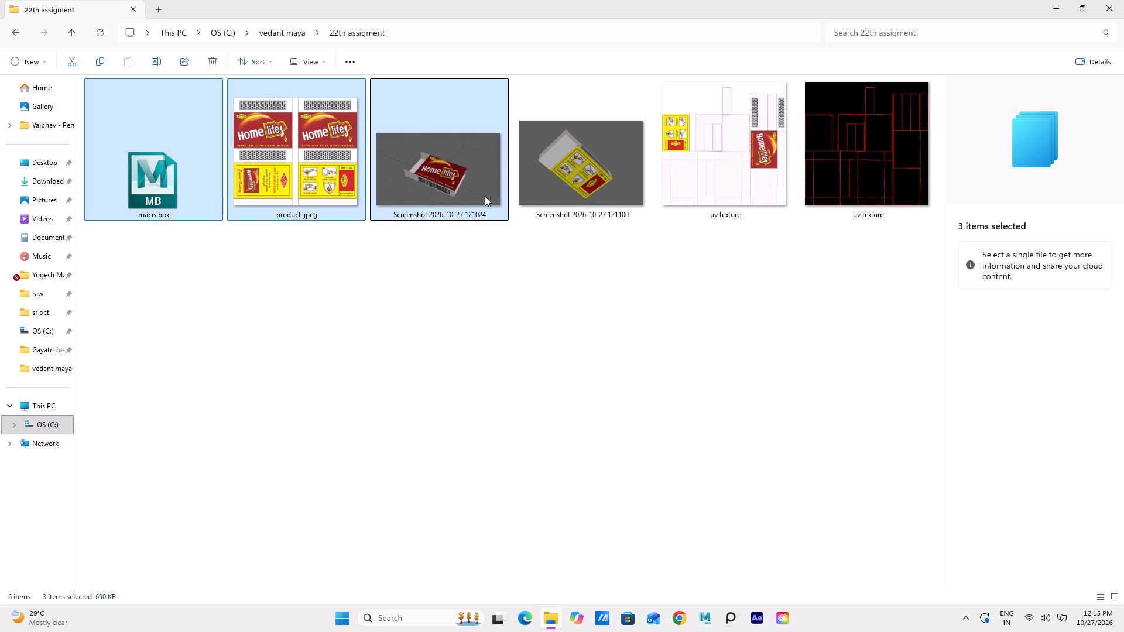
left_click(465, 286)
left_click_drag(438, 302, 561, 183)
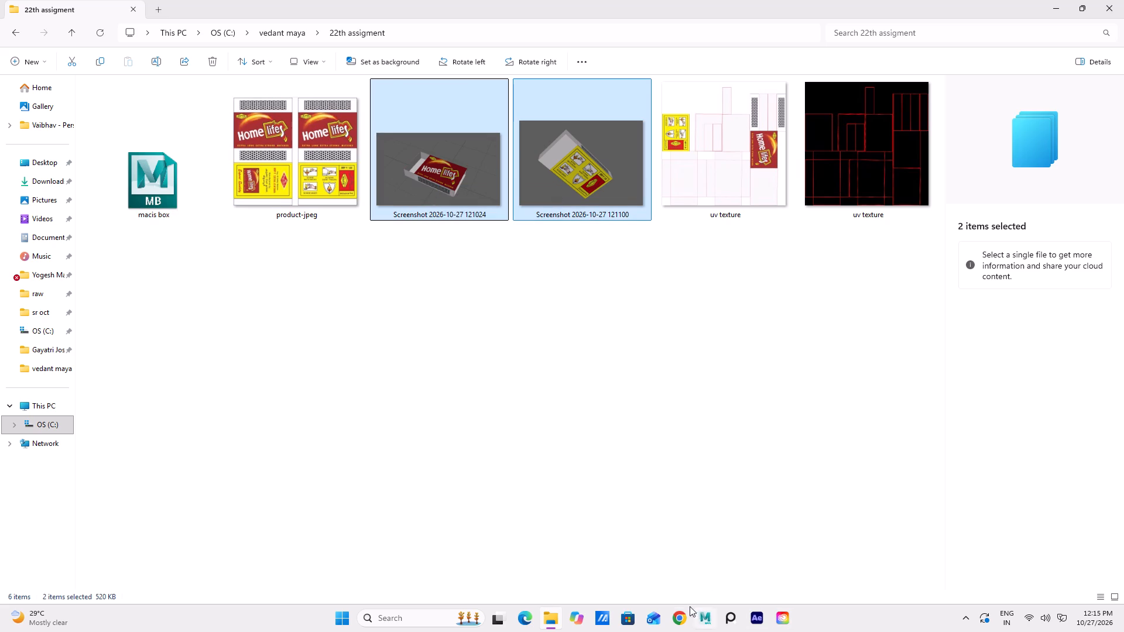
Switch to Google Chrome using the profile with the Earth picture.
left_click(678, 609)
left_click(458, 373)
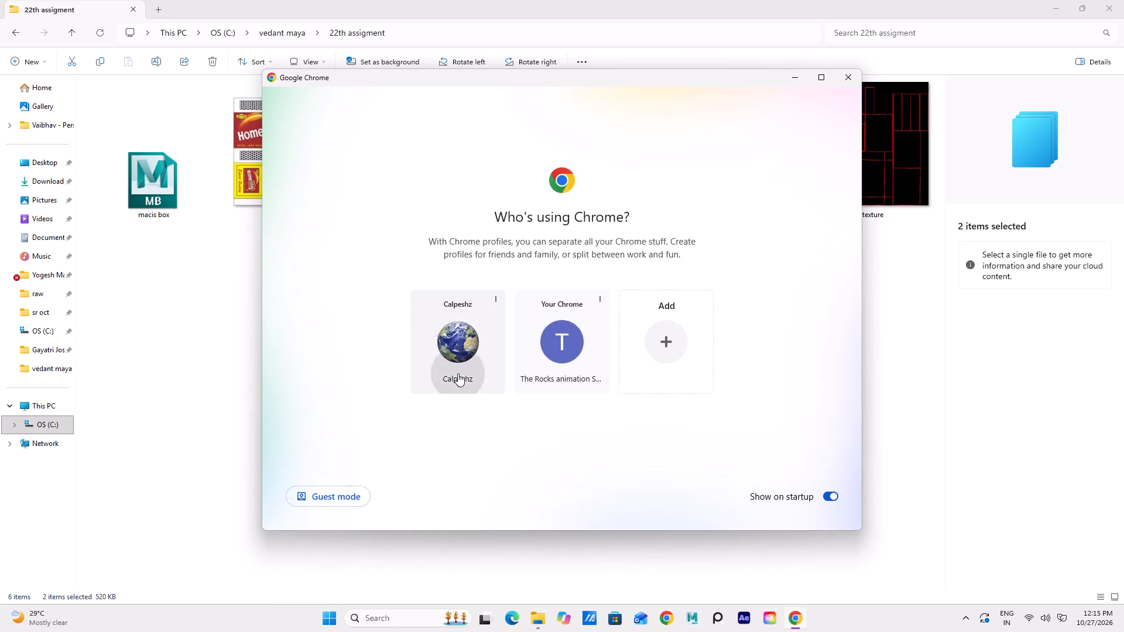
Search the web for "google" and open the Google homepage from the results.
left_click(444, 28)
left_click(443, 31)
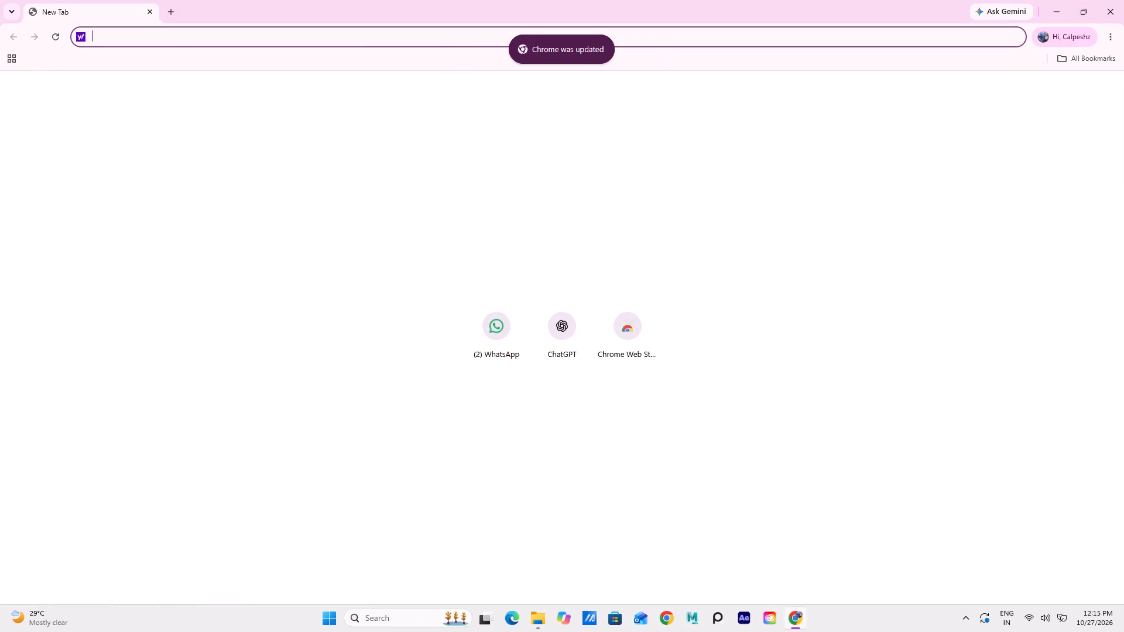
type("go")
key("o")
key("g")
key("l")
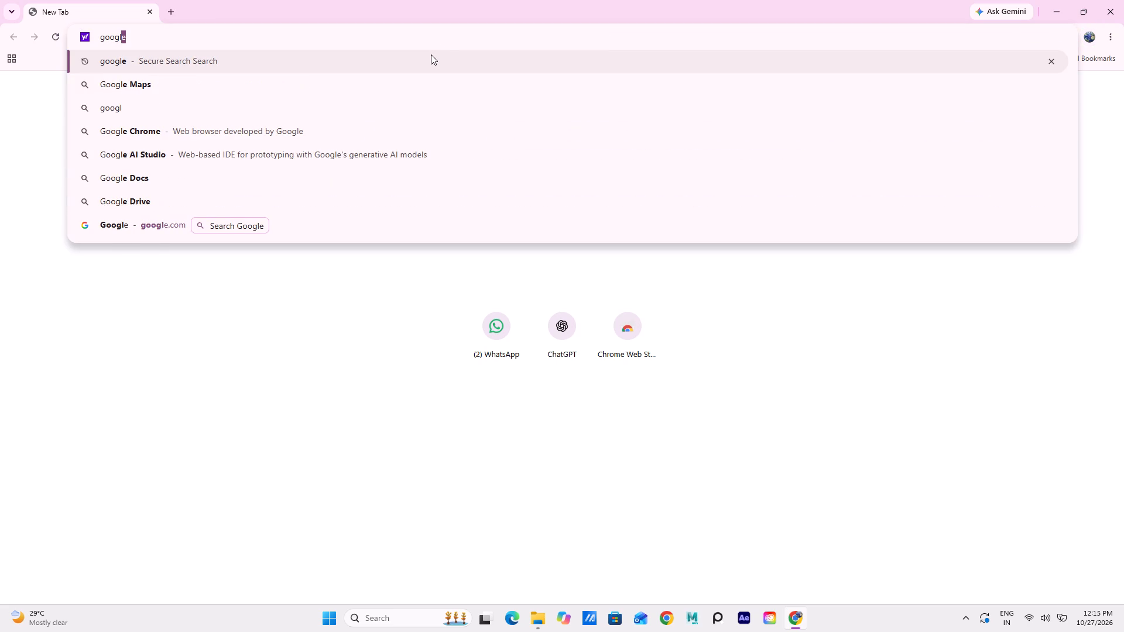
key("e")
left_click(283, 53)
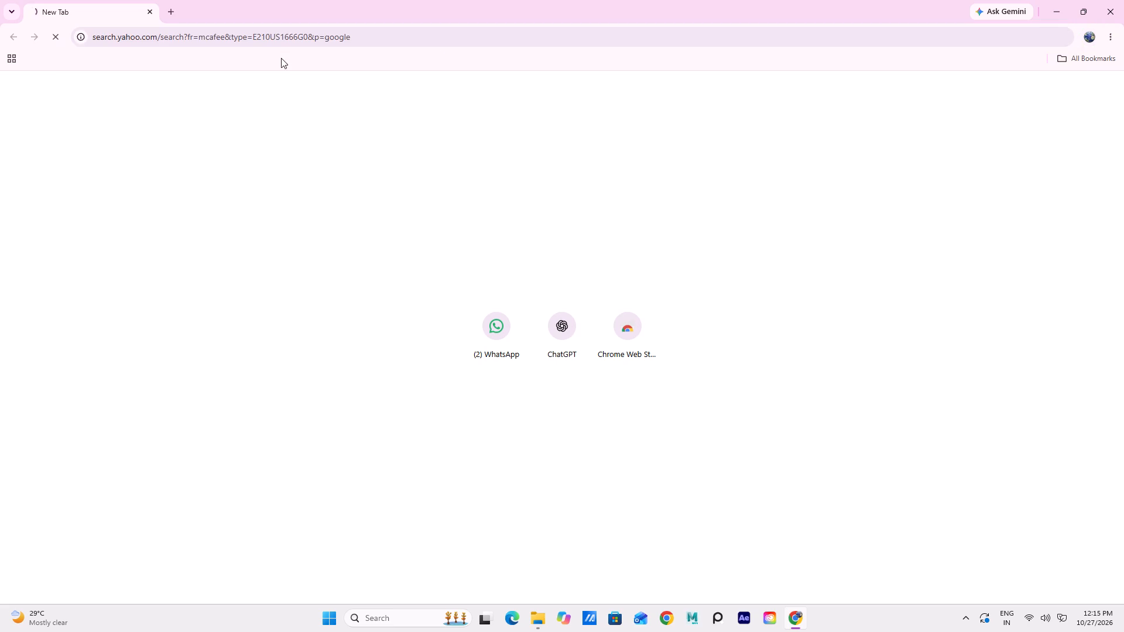
left_click(120, 174)
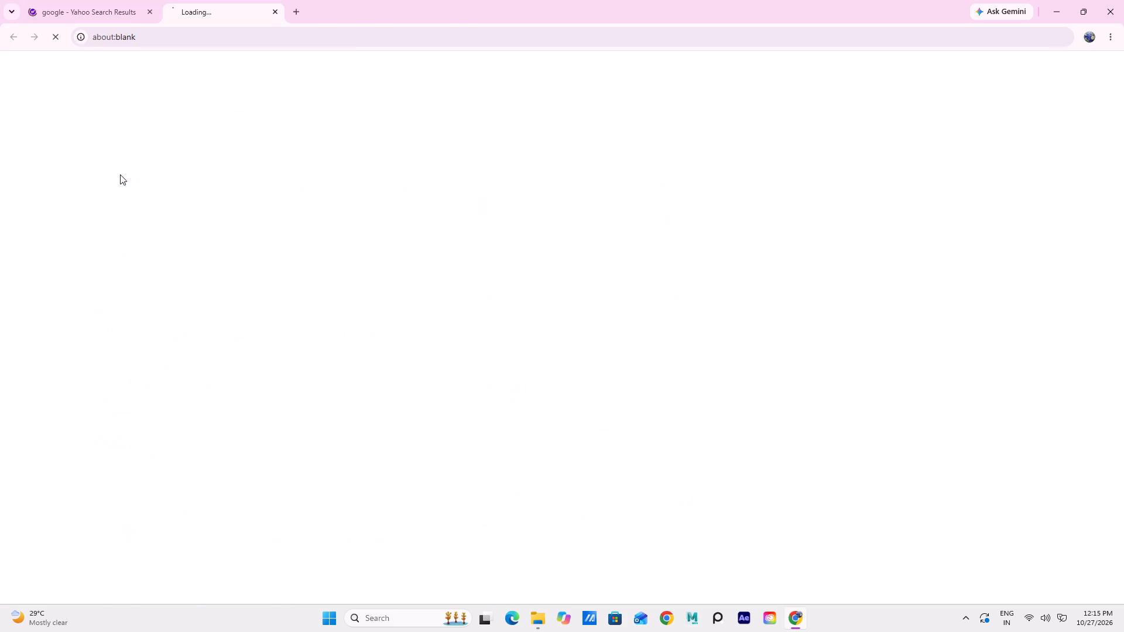
Enter "what" as the query in the Google search.
left_click(433, 288)
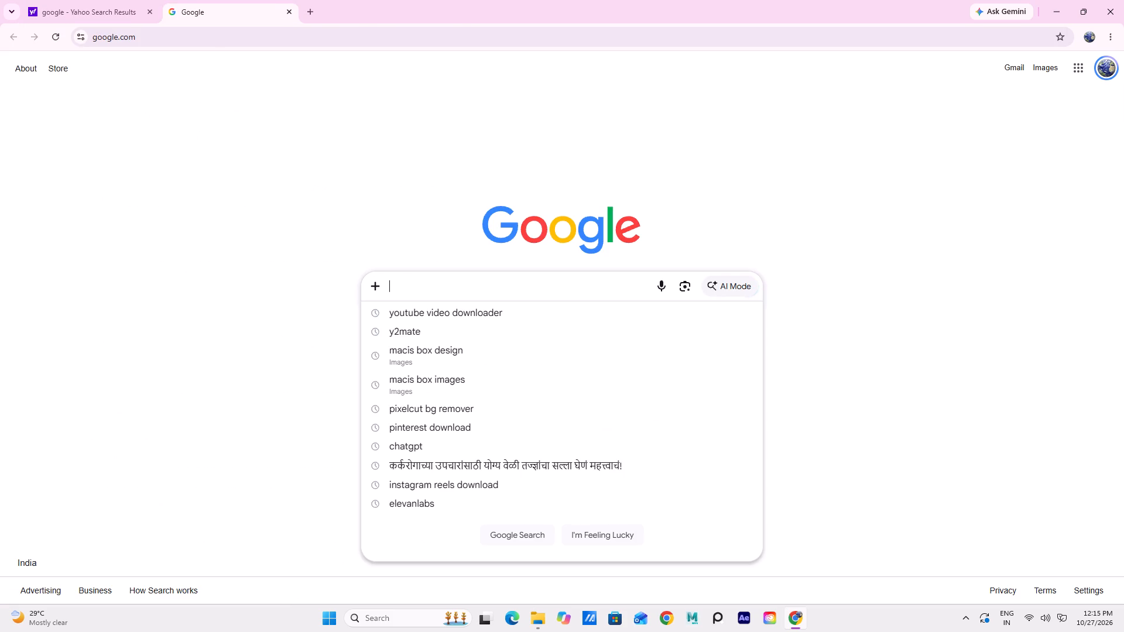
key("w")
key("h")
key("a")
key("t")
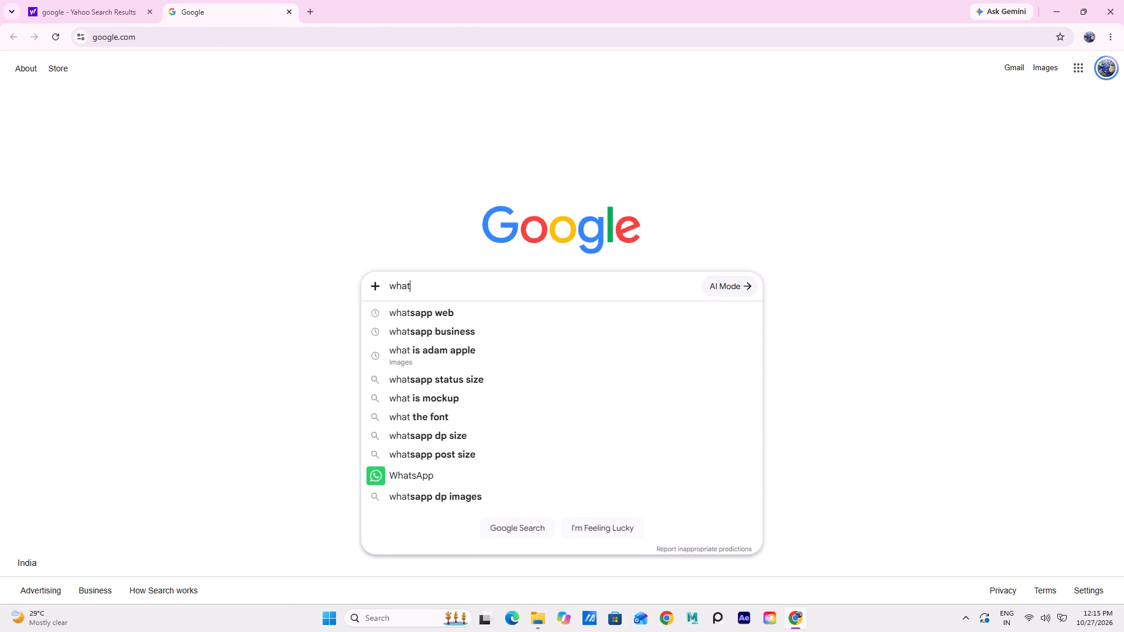
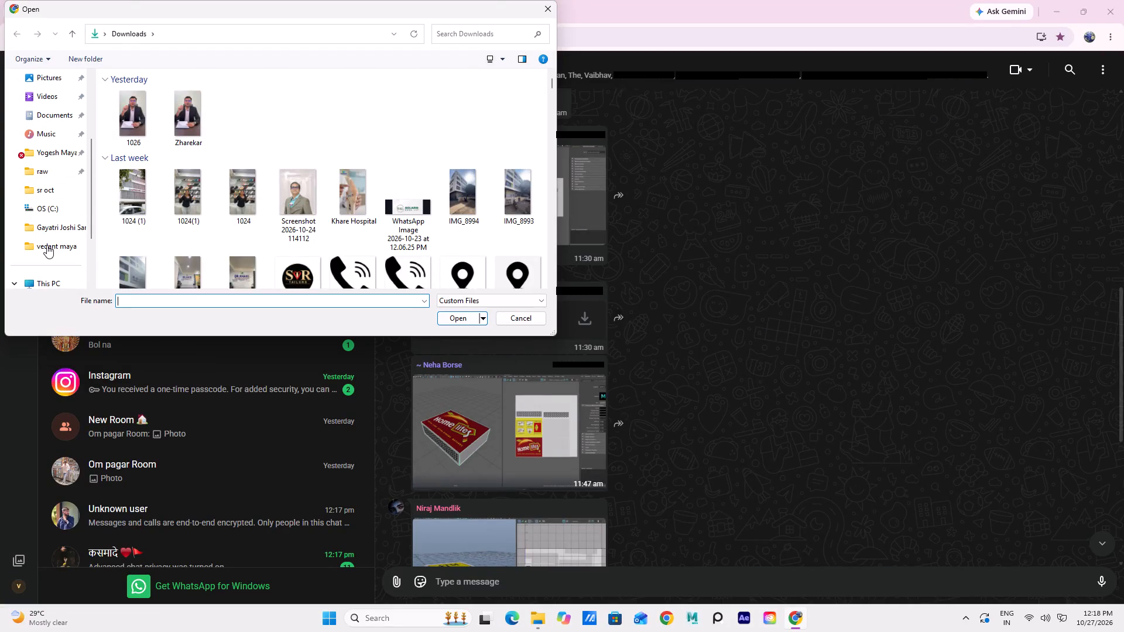
left_click(47, 245)
scroll(205, 175, "down", 20)
scroll(205, 175, "down", 1)
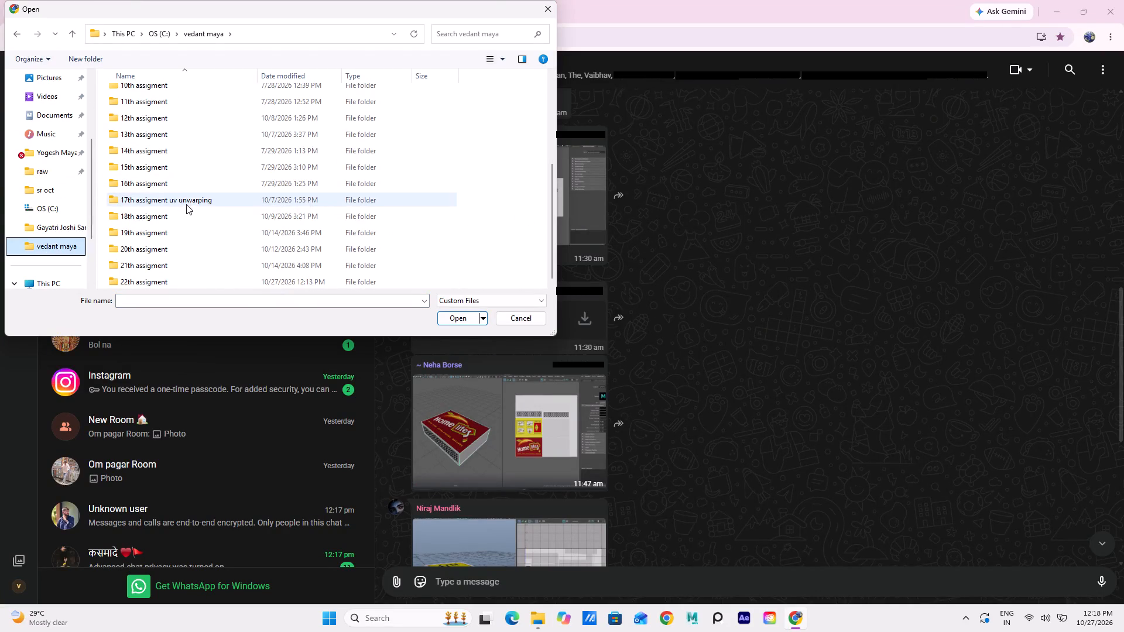
scroll(186, 204, "down", 13)
double_click(169, 277)
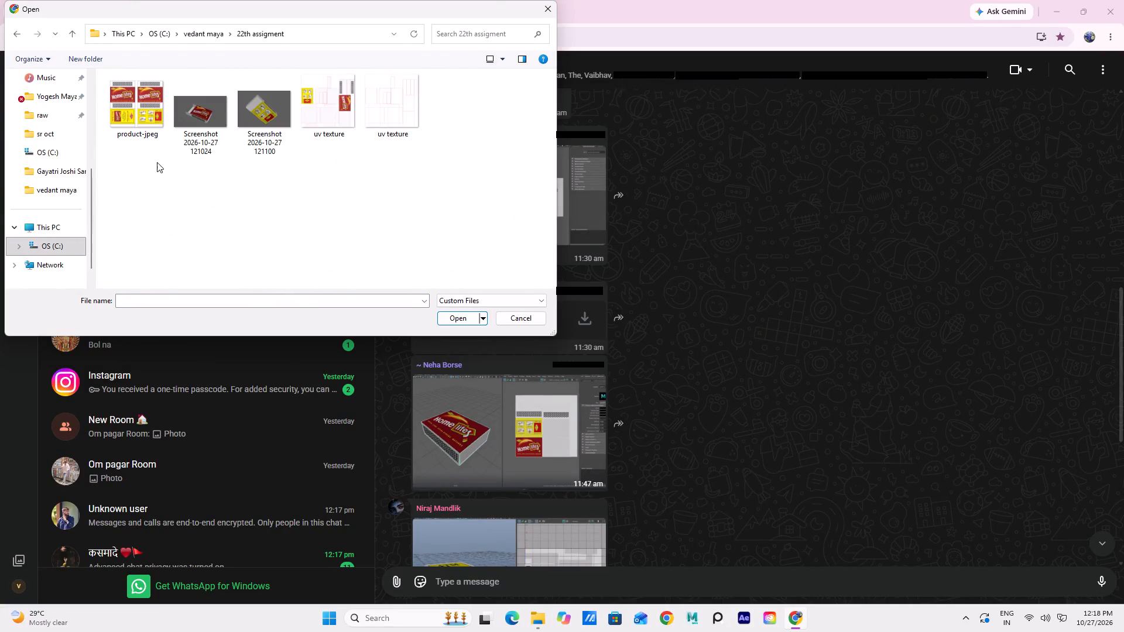
left_click_drag(184, 186, 258, 99)
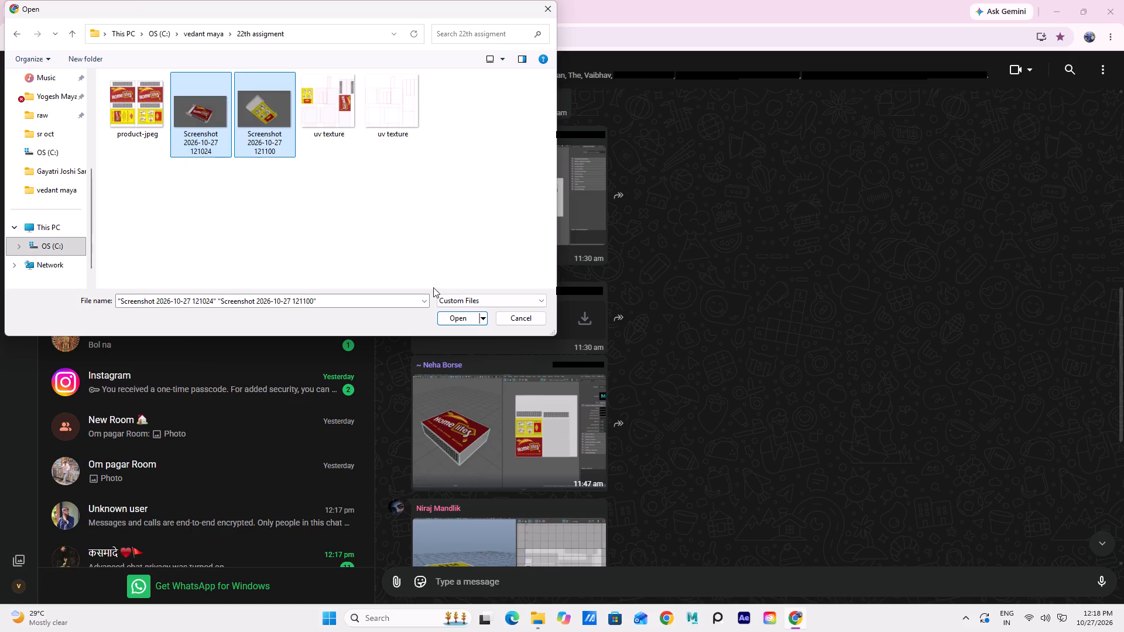